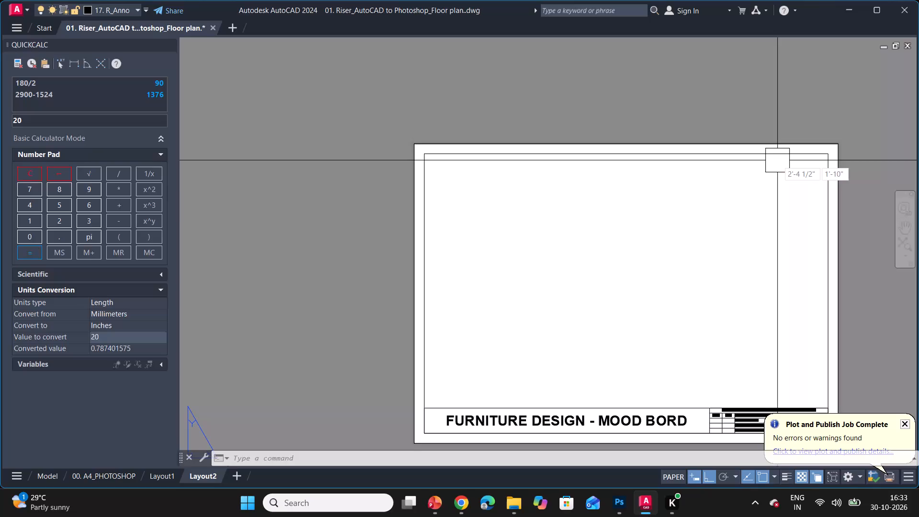
Draw a vertical line from the inner frame's top midpoint down to the title block and put it on layer 0.
{"action": "scroll", "coordinate": [251, 226], "scroll_direction": "down", "scroll_amount": 2}
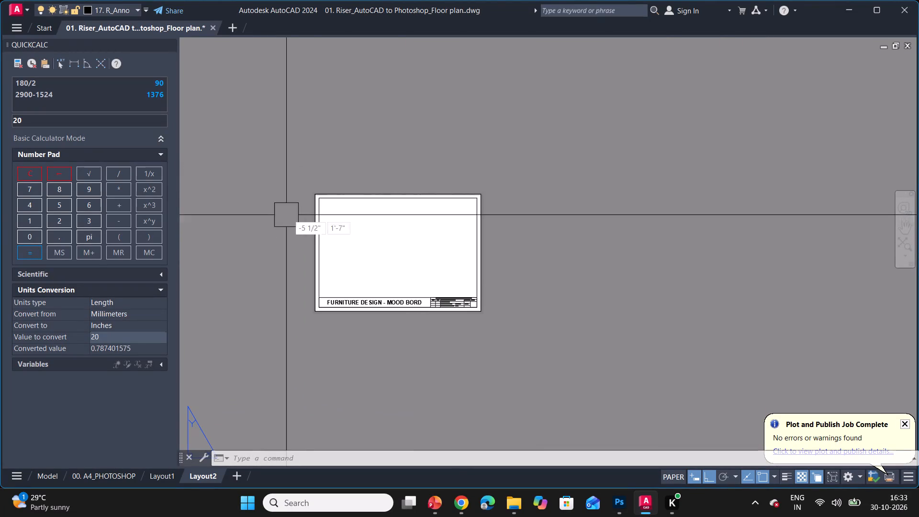
{"action": "scroll", "coordinate": [327, 225], "scroll_direction": "up", "scroll_amount": 2}
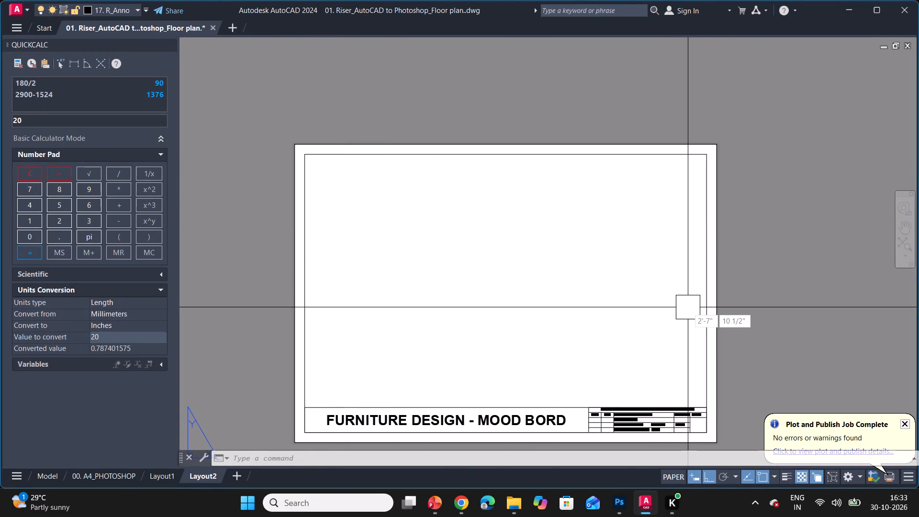
{"action": "key", "text": "l"}
{"action": "key", "text": "space"}
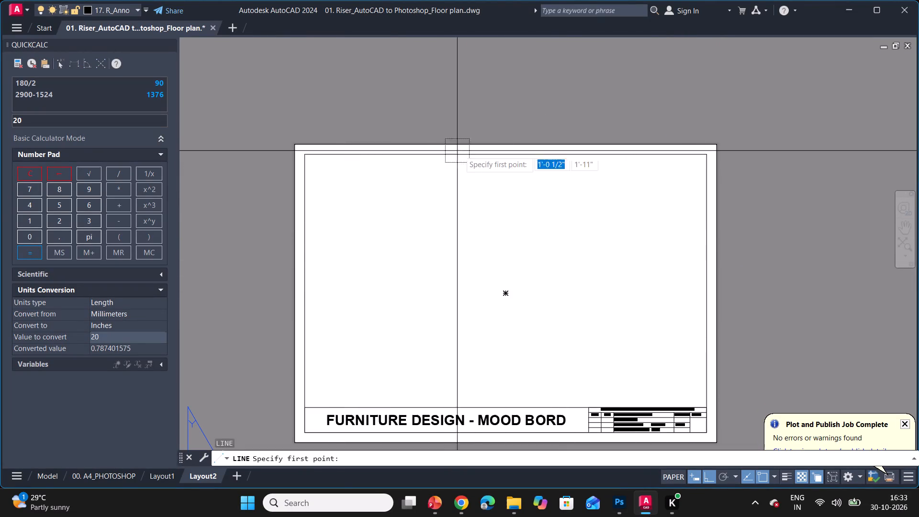
{"action": "left_click", "coordinate": [495, 153]}
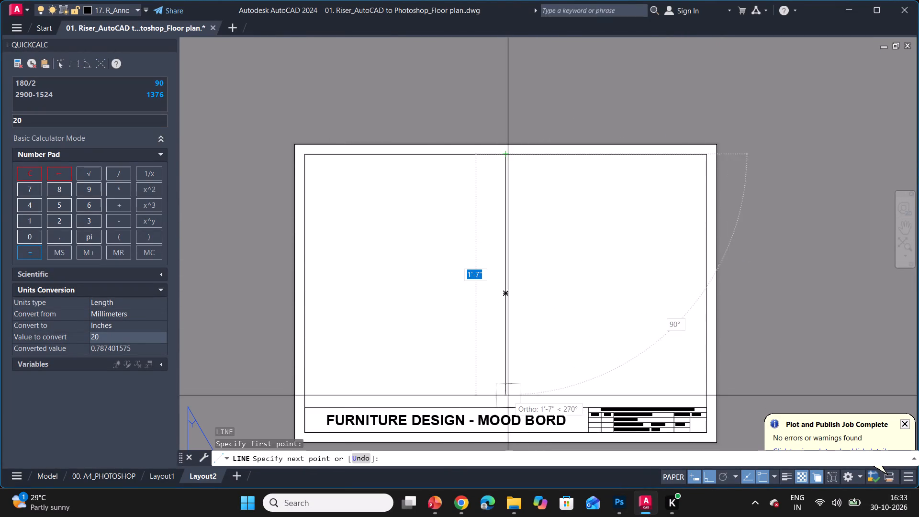
{"action": "left_click", "coordinate": [504, 402]}
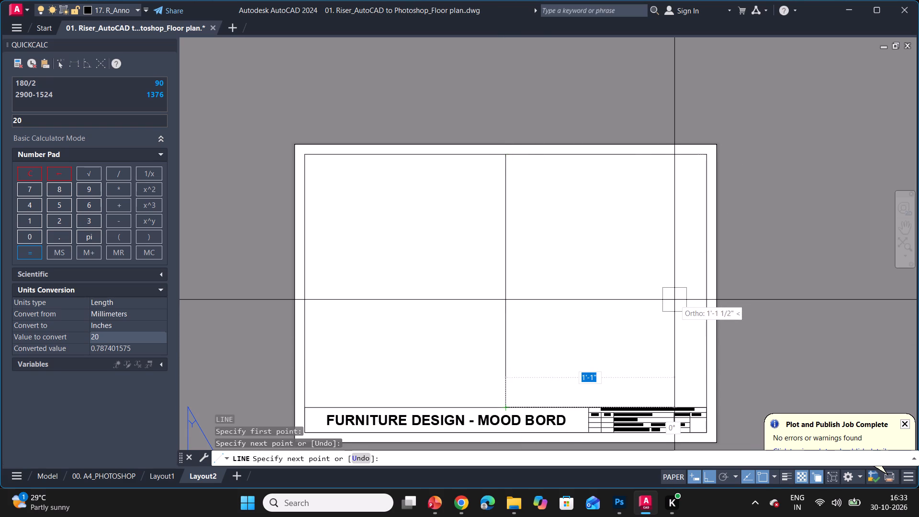
{"action": "key", "text": "Escape"}
{"action": "left_click", "coordinate": [506, 263]}
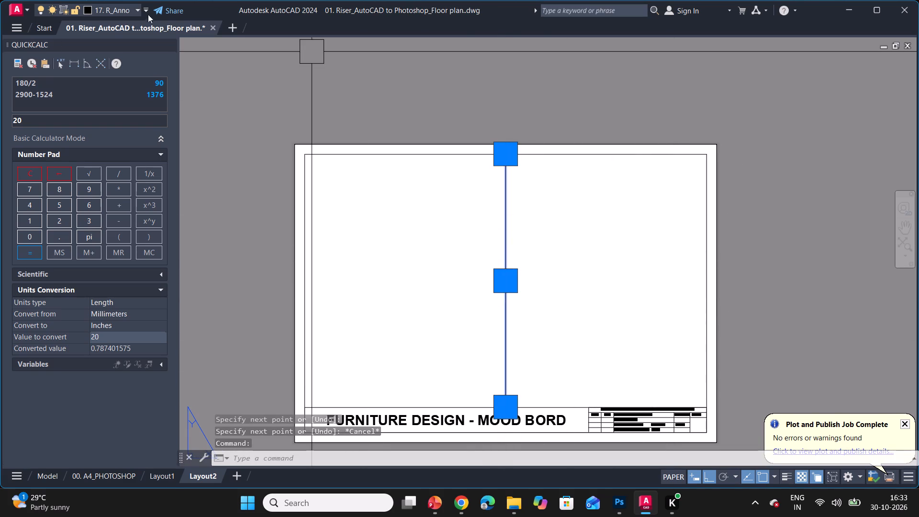
{"action": "left_click", "coordinate": [138, 11]}
{"action": "left_click", "coordinate": [128, 28]}
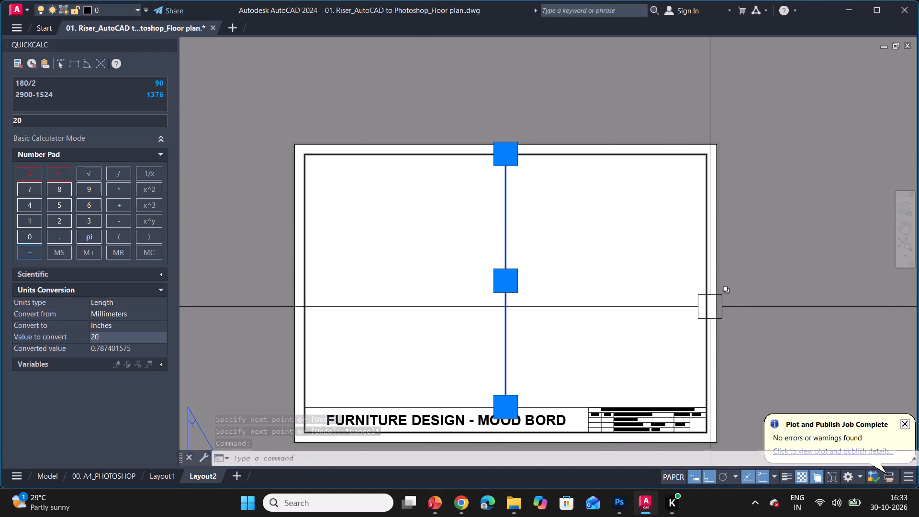
Draw a horizontal line from the vertical divider near its middle across to the frame's right edge, about 1'-4" long, on layer 0.
{"action": "type", "text": "L"}
{"action": "key", "text": "space"}
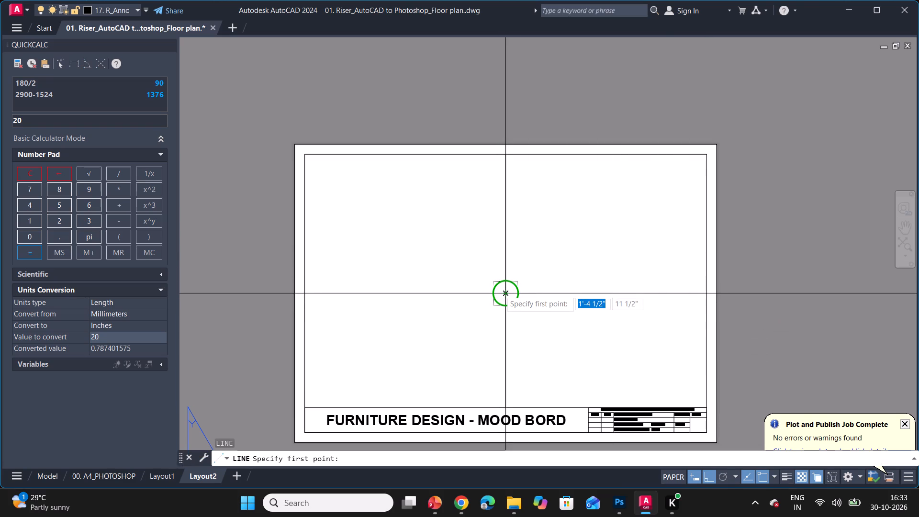
{"action": "left_click", "coordinate": [502, 289]}
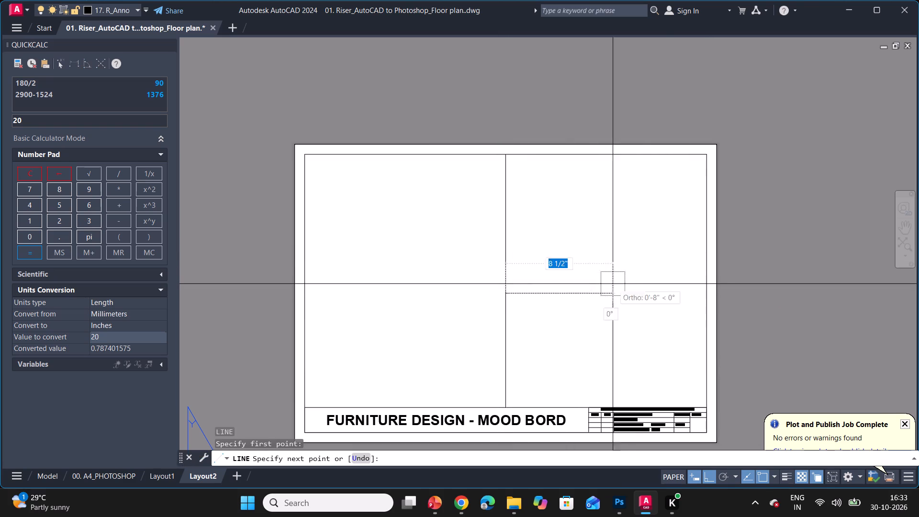
{"action": "left_click", "coordinate": [696, 287]}
{"action": "key", "text": "Escape"}
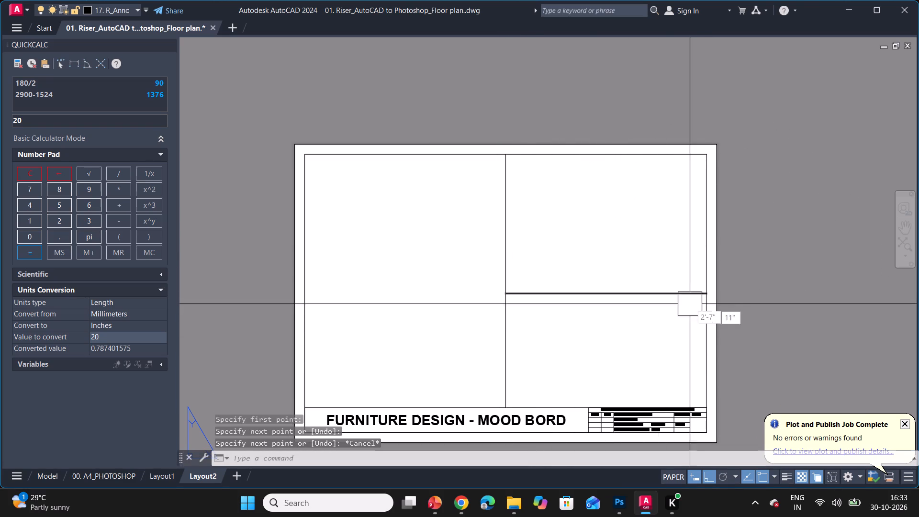
{"action": "left_click", "coordinate": [547, 297]}
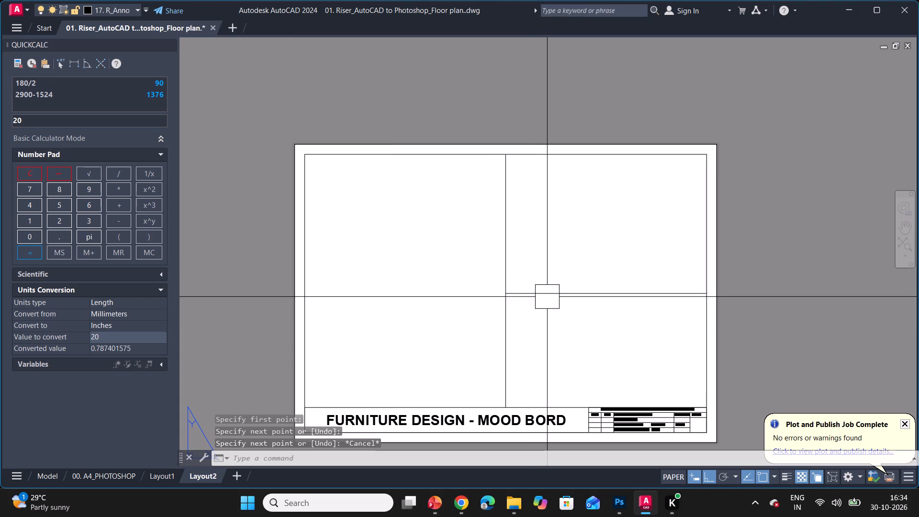
{"action": "left_click", "coordinate": [128, 9]}
{"action": "left_click", "coordinate": [128, 21]}
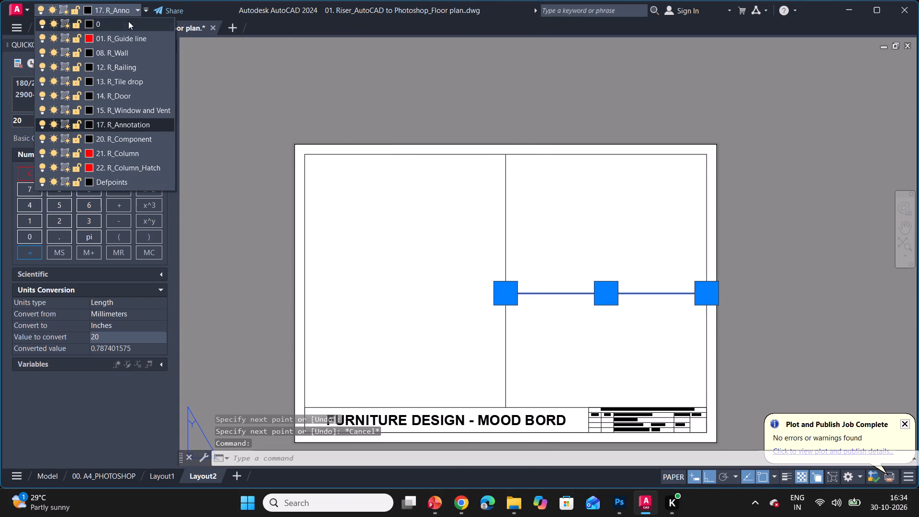
{"action": "key", "text": "Escape"}
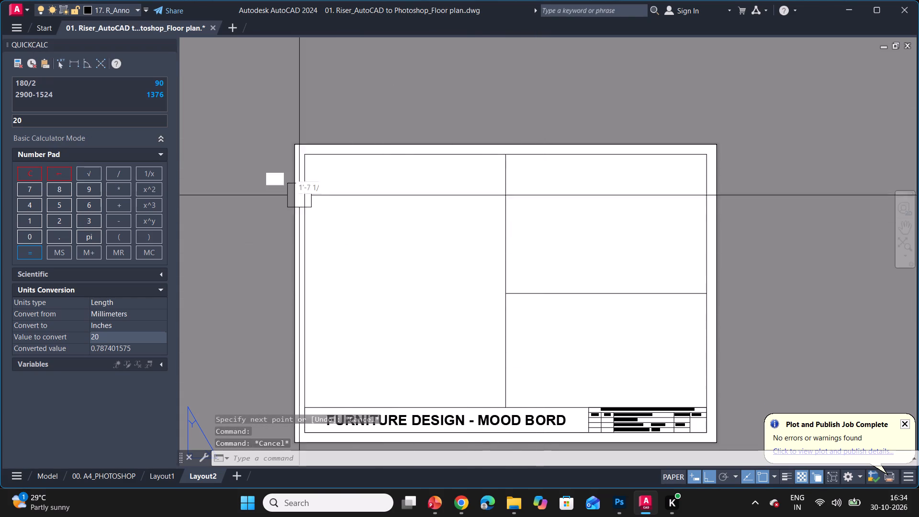
Make 08. R_Wall the current layer and create a viewport filling the sheet's lower-right cell.
{"action": "left_click", "coordinate": [131, 8]}
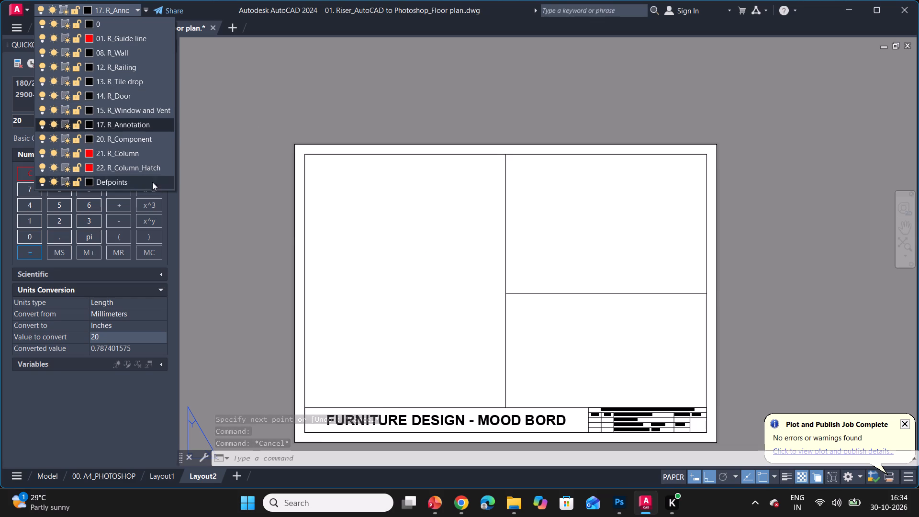
{"action": "left_click", "coordinate": [143, 59]}
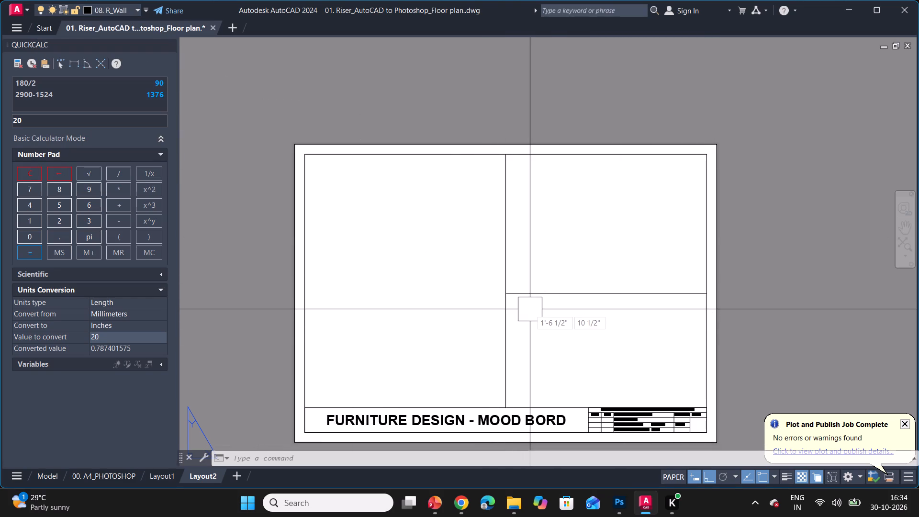
{"action": "key", "text": "m"}
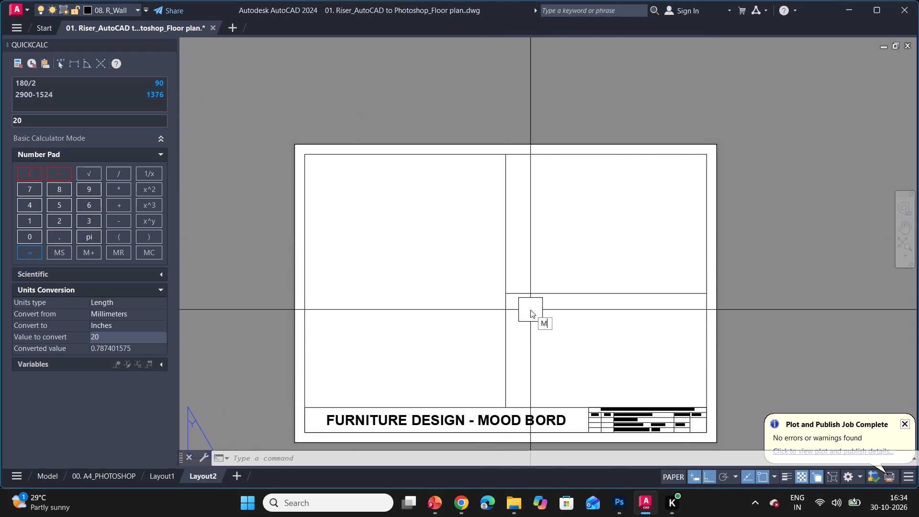
{"action": "key", "text": "v"}
{"action": "key", "text": "space"}
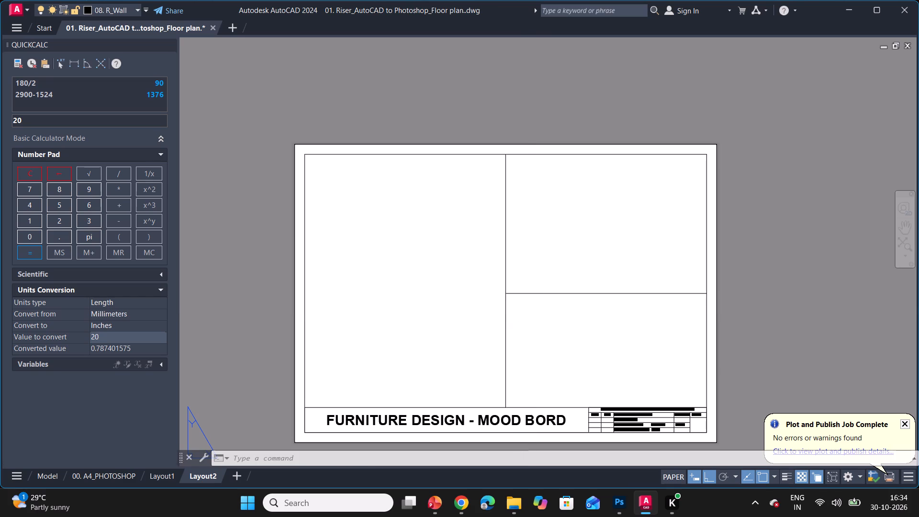
{"action": "left_click", "coordinate": [504, 298]}
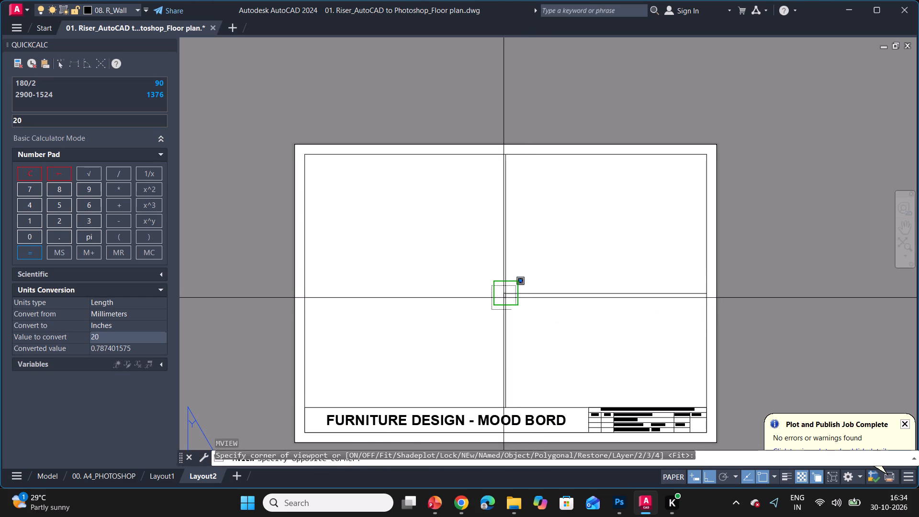
{"action": "left_click", "coordinate": [710, 403]}
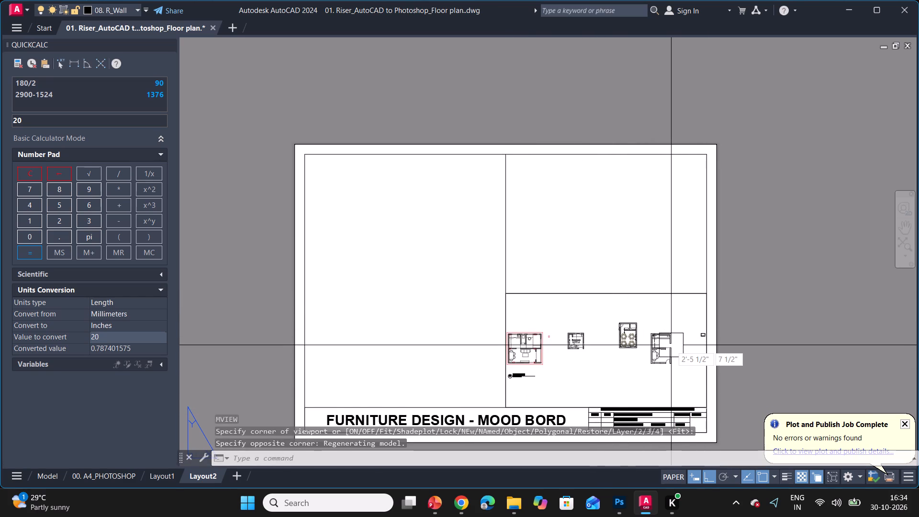
Activate the new viewport and enlarge the floor plans inside it.
{"action": "double_click", "coordinate": [643, 375]}
{"action": "scroll", "coordinate": [664, 341], "scroll_direction": "up", "scroll_amount": 1}
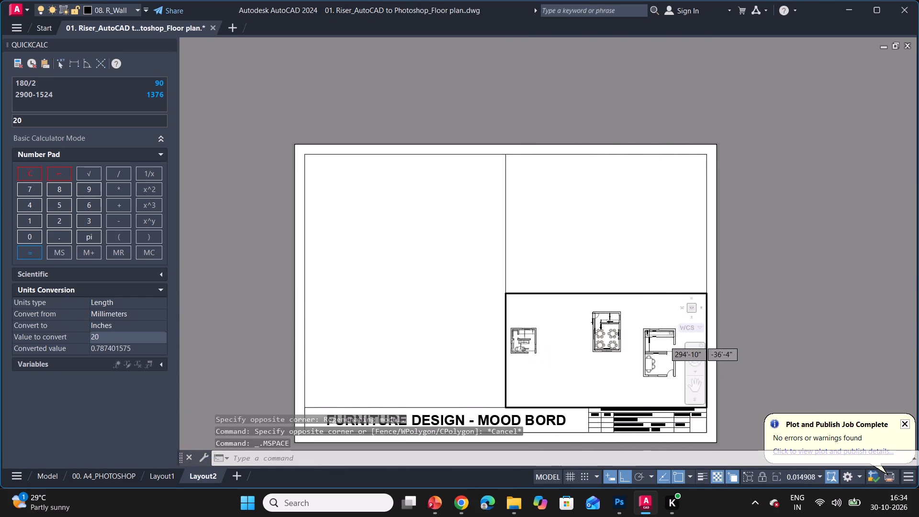
{"action": "scroll", "coordinate": [664, 341], "scroll_direction": "up", "scroll_amount": 1}
{"action": "scroll", "coordinate": [664, 341], "scroll_direction": "down", "scroll_amount": 1}
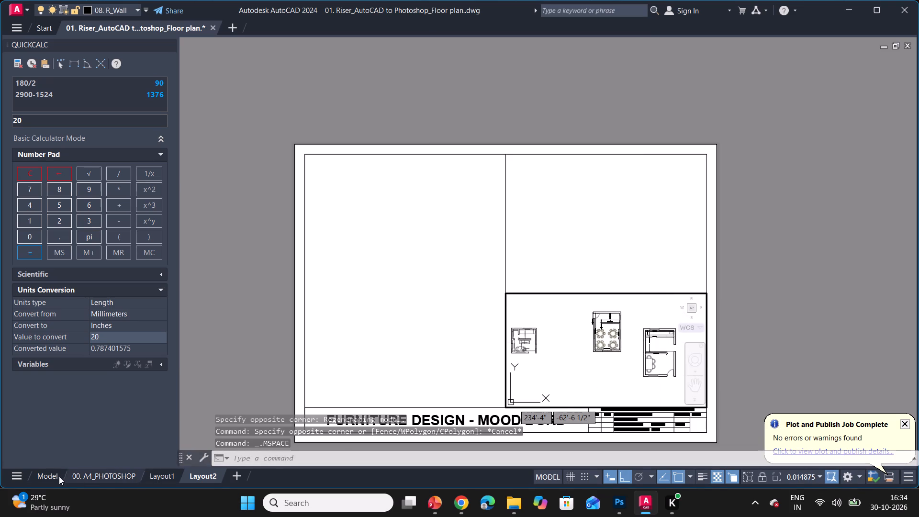
Switch to model space and locate the floor plan with the rectangular four-chair table.
{"action": "left_click", "coordinate": [58, 474]}
{"action": "scroll", "coordinate": [680, 339], "scroll_direction": "down", "scroll_amount": 5}
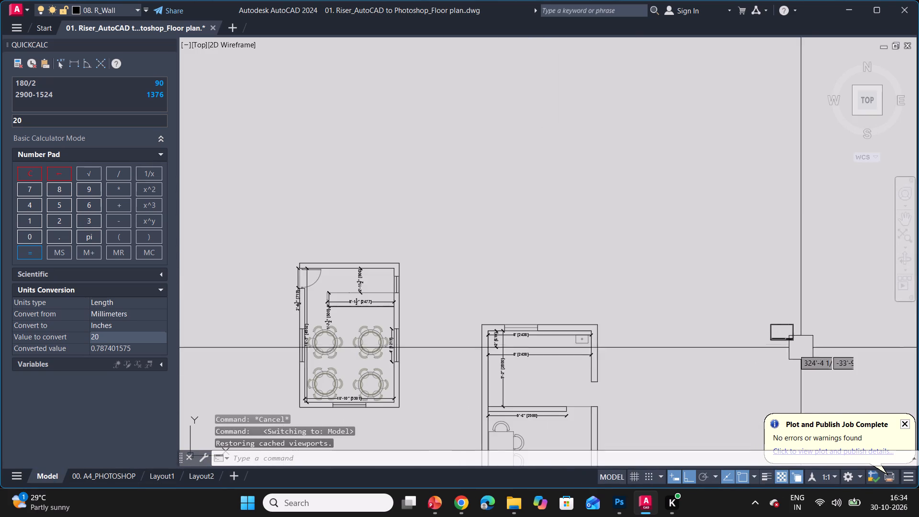
{"action": "scroll", "coordinate": [554, 275], "scroll_direction": "down", "scroll_amount": 2}
{"action": "scroll", "coordinate": [558, 350], "scroll_direction": "up", "scroll_amount": 2}
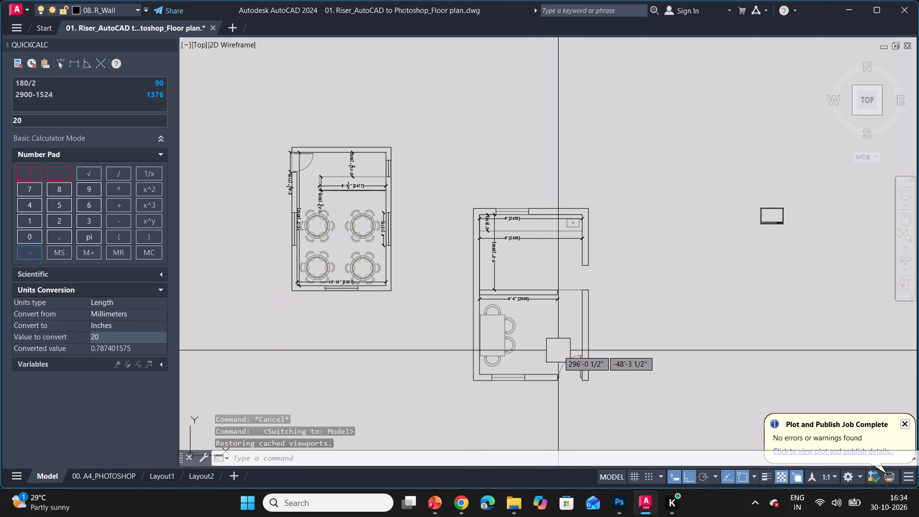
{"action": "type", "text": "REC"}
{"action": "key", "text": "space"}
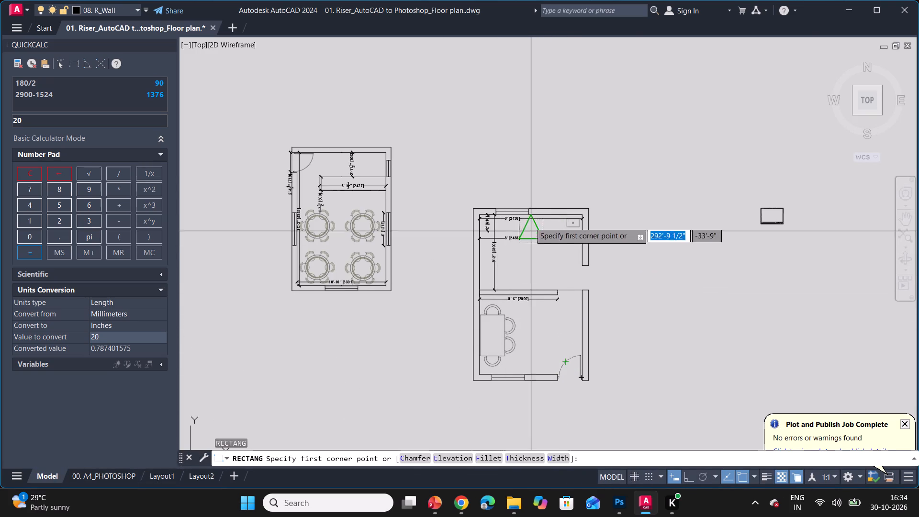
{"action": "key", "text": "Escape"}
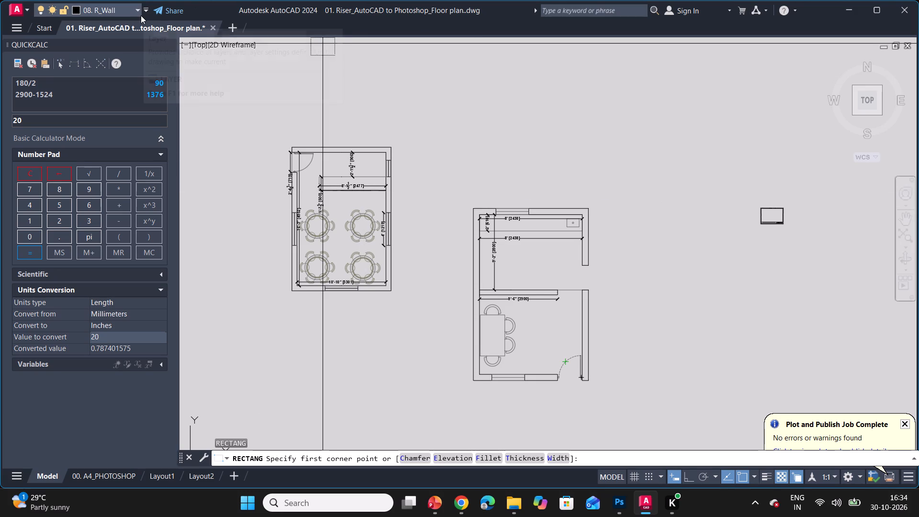
Make 01. R_Guide line the current layer.
{"action": "left_click", "coordinate": [140, 9]}
{"action": "left_click", "coordinate": [133, 43]}
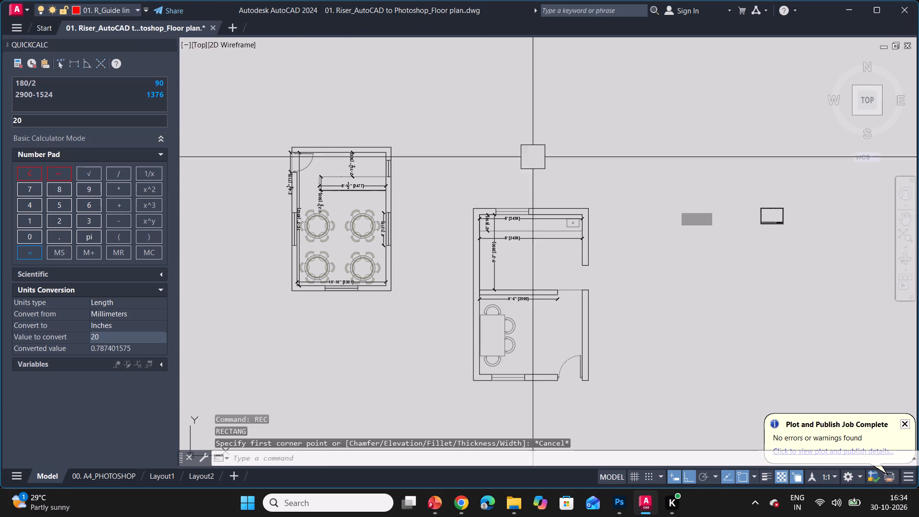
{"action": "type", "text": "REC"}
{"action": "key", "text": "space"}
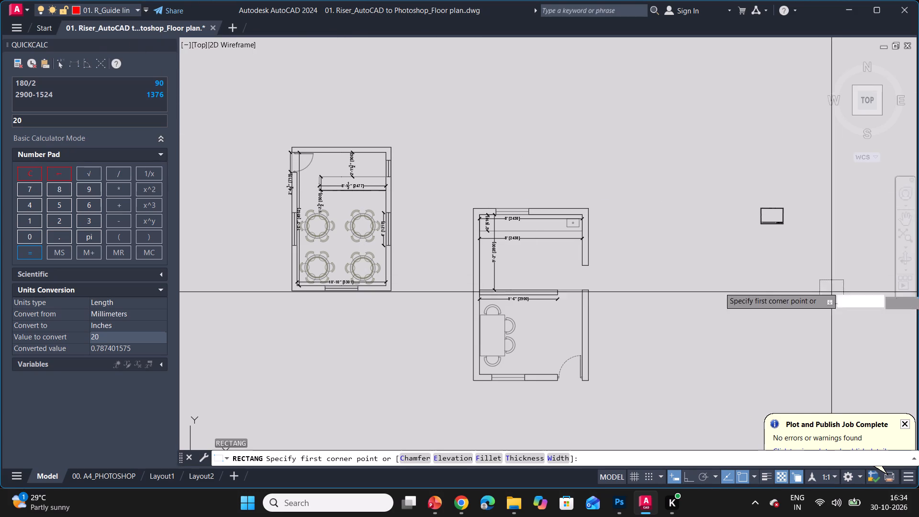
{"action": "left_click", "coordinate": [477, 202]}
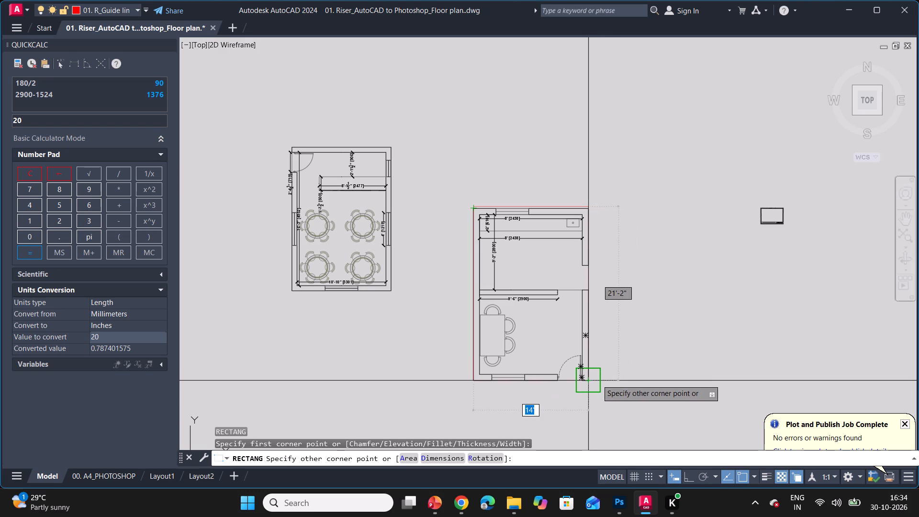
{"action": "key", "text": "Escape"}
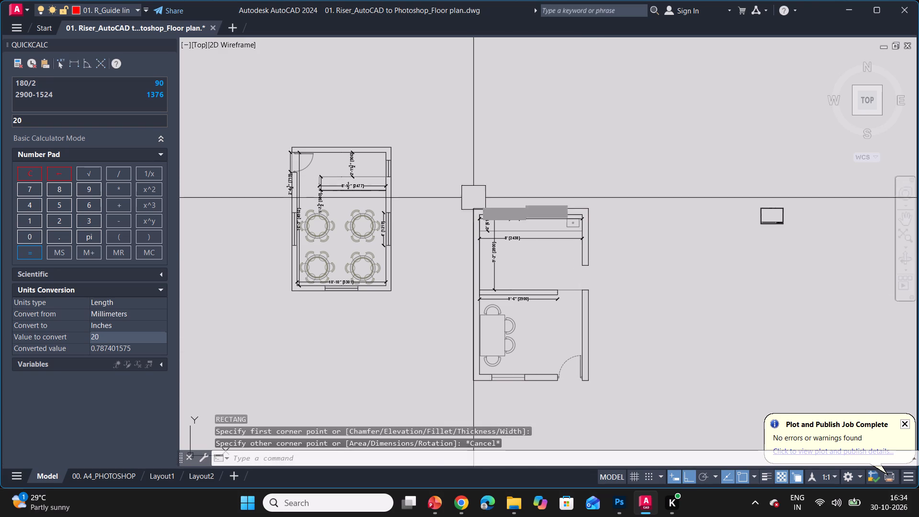
Draw a guide rectangle of about 14' by 21' around the outer walls of the floor plan with the rectangular table.
{"action": "scroll", "coordinate": [483, 216], "scroll_direction": "up", "scroll_amount": 3}
{"action": "type", "text": "REC"}
{"action": "key", "text": "space"}
{"action": "left_click_drag", "start_coordinate": [435, 189], "coordinate": [439, 202]}
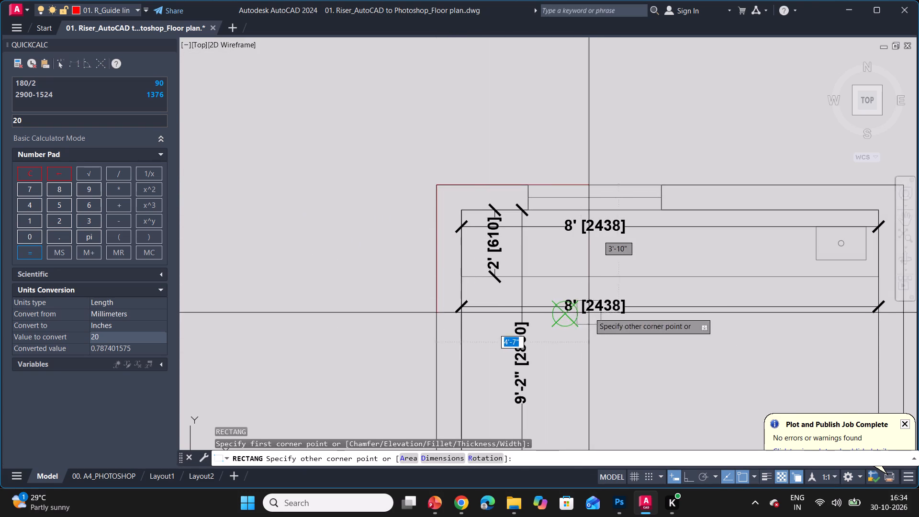
{"action": "scroll", "coordinate": [641, 246], "scroll_direction": "down", "scroll_amount": 4}
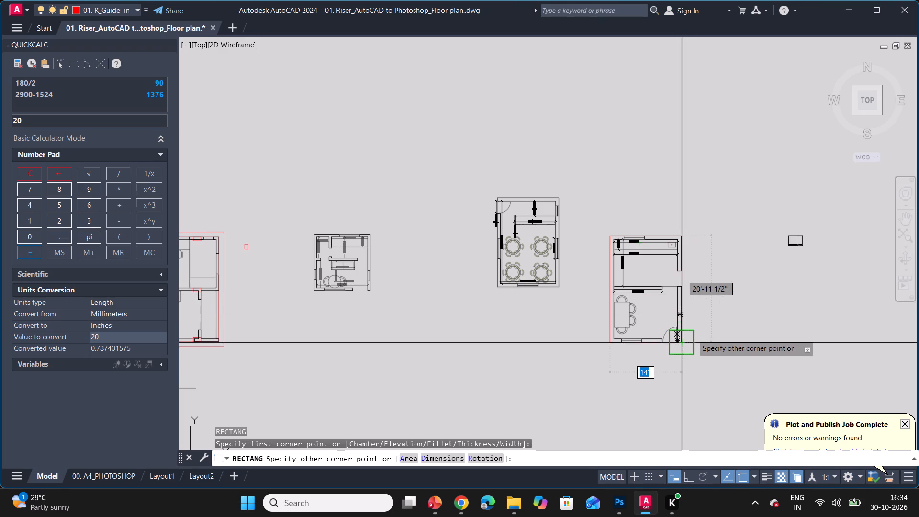
{"action": "scroll", "coordinate": [692, 334], "scroll_direction": "up", "scroll_amount": 3}
{"action": "left_click", "coordinate": [651, 368]}
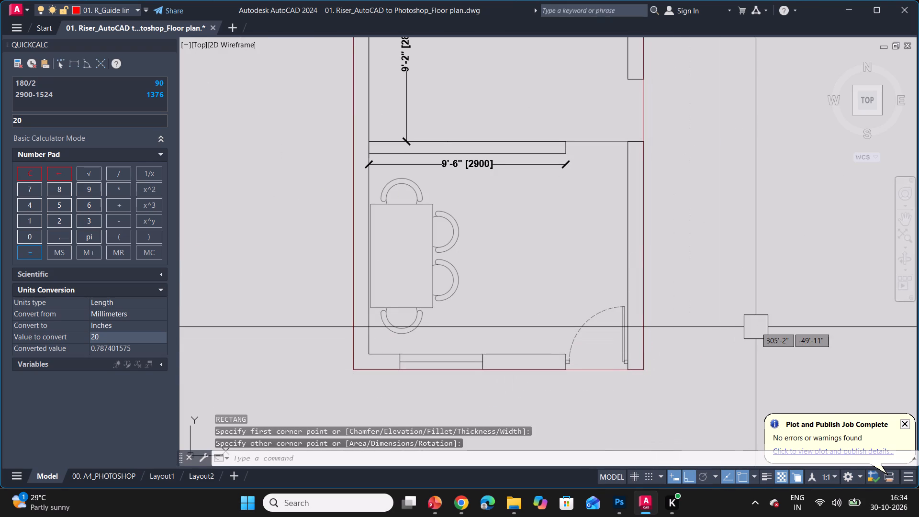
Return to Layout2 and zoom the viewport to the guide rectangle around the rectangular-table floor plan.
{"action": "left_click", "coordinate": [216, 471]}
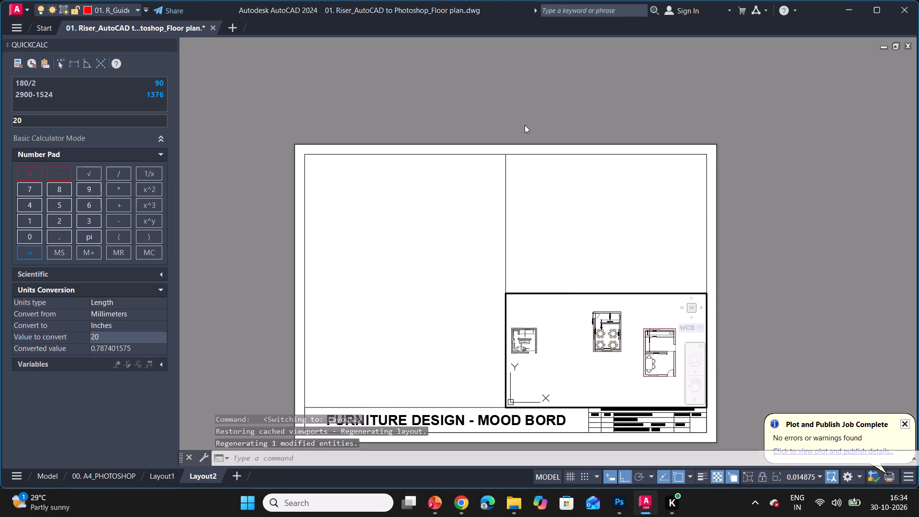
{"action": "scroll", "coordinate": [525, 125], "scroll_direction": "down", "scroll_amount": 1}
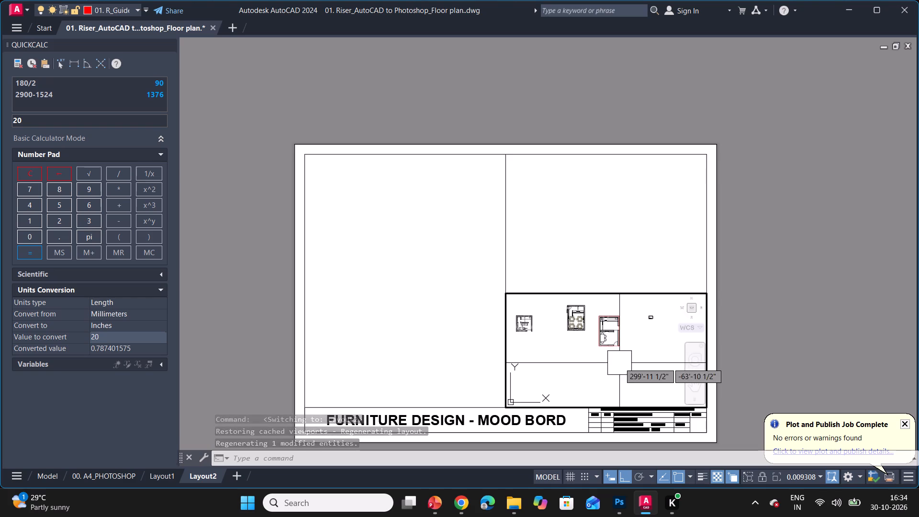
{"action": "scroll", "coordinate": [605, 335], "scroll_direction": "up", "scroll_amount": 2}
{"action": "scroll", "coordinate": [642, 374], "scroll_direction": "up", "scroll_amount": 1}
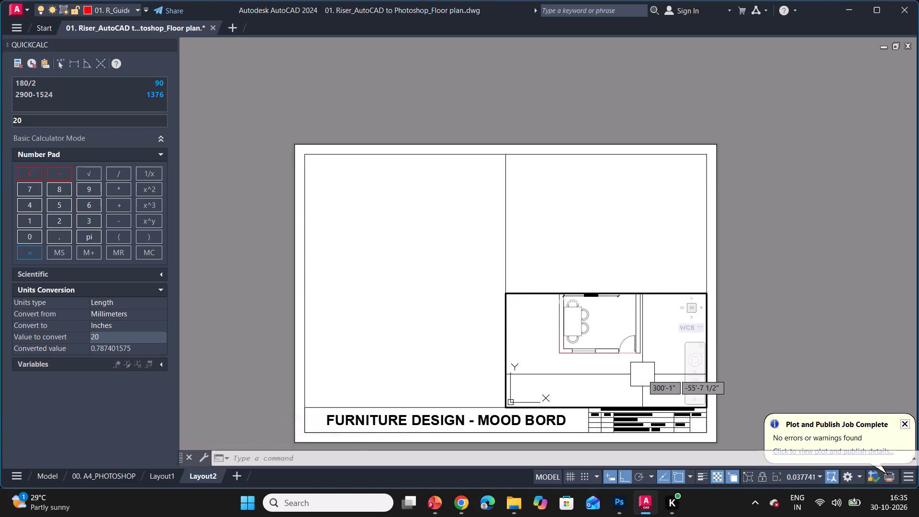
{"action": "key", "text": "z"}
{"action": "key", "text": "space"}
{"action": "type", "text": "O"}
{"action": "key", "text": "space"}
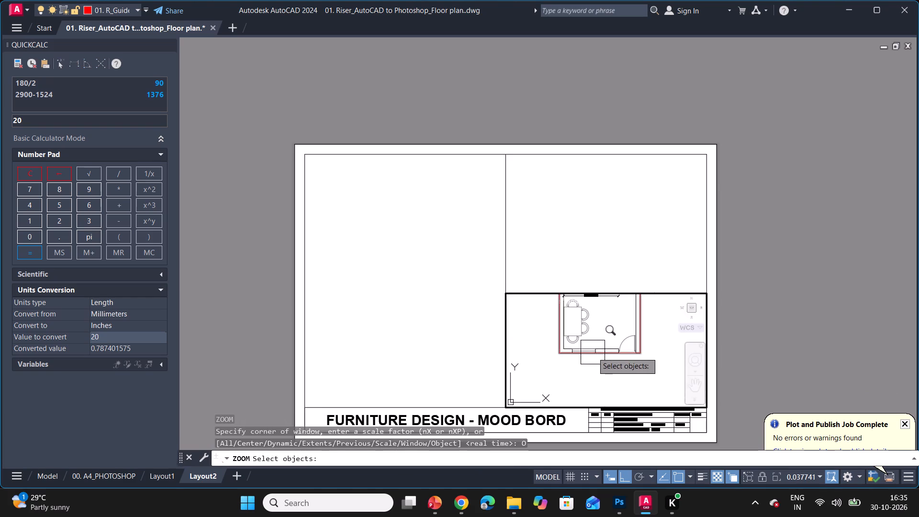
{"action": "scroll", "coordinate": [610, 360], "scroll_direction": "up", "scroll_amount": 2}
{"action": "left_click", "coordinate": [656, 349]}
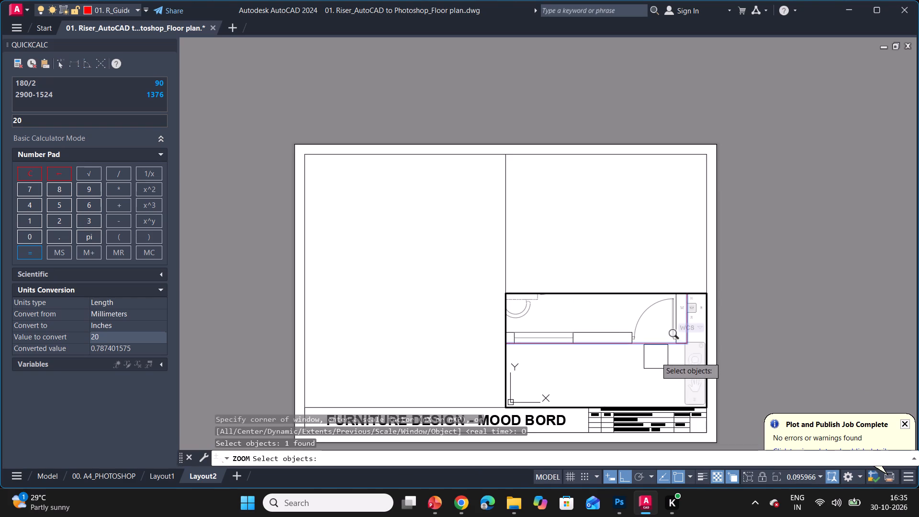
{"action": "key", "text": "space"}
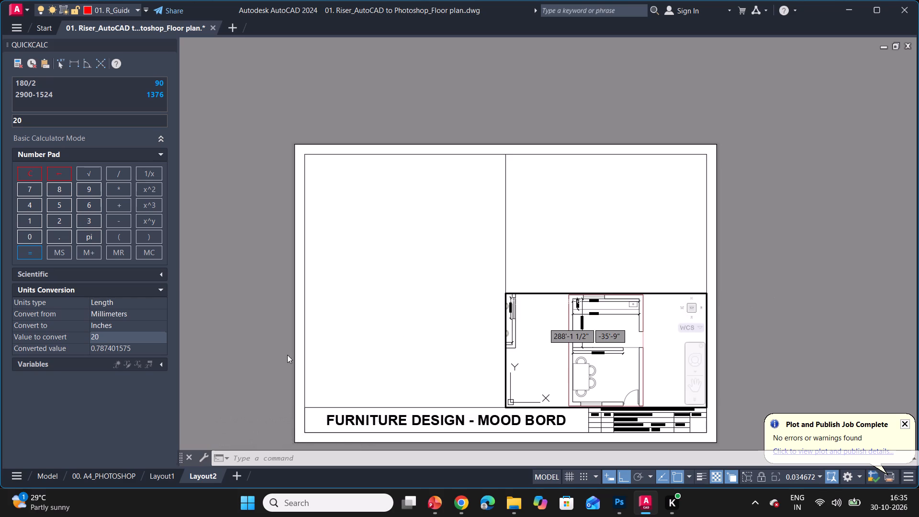
In model space, move the small rectangular drawing beside the guide-framed floor plan farther east to free up space.
{"action": "left_click", "coordinate": [54, 478]}
{"action": "scroll", "coordinate": [570, 320], "scroll_direction": "down", "scroll_amount": 1}
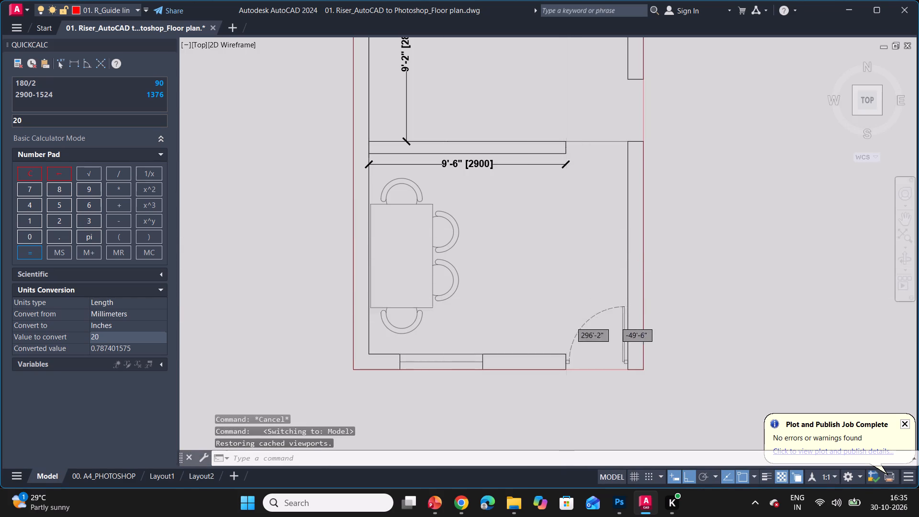
{"action": "scroll", "coordinate": [571, 323], "scroll_direction": "down", "scroll_amount": 1}
{"action": "scroll", "coordinate": [652, 182], "scroll_direction": "down", "scroll_amount": 2}
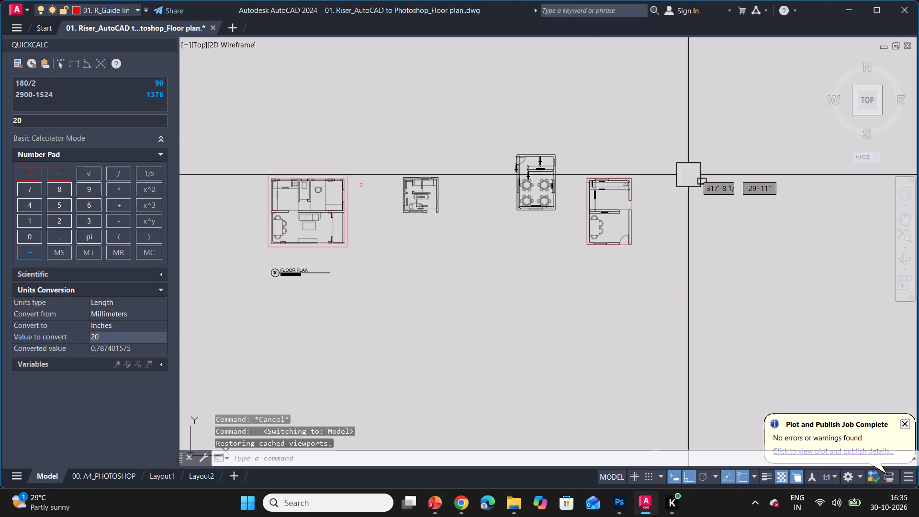
{"action": "left_click", "coordinate": [731, 162]}
{"action": "left_click", "coordinate": [682, 204]}
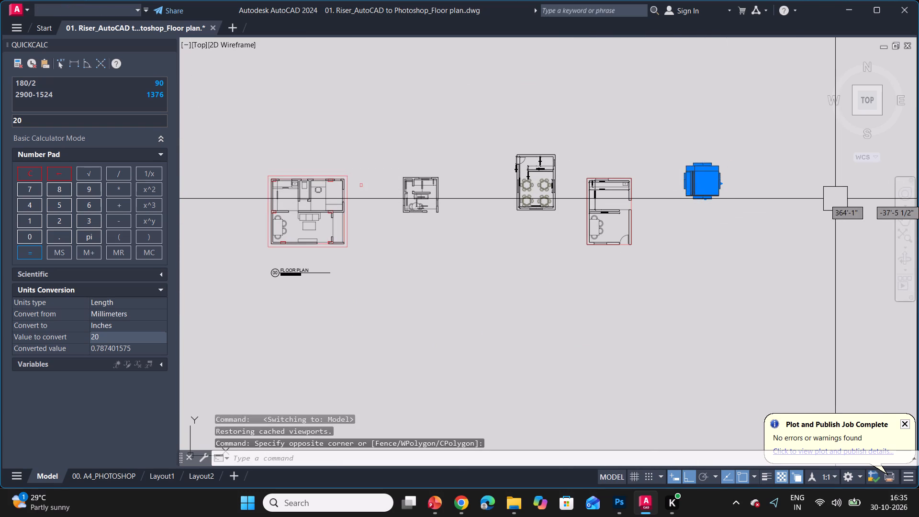
{"action": "type", "text": "M"}
{"action": "key", "text": "space"}
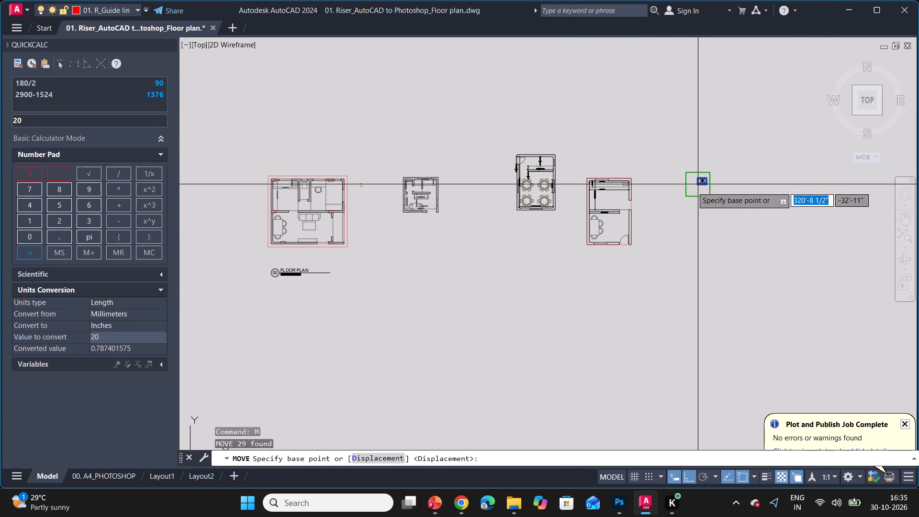
{"action": "scroll", "coordinate": [693, 186], "scroll_direction": "up", "scroll_amount": 3}
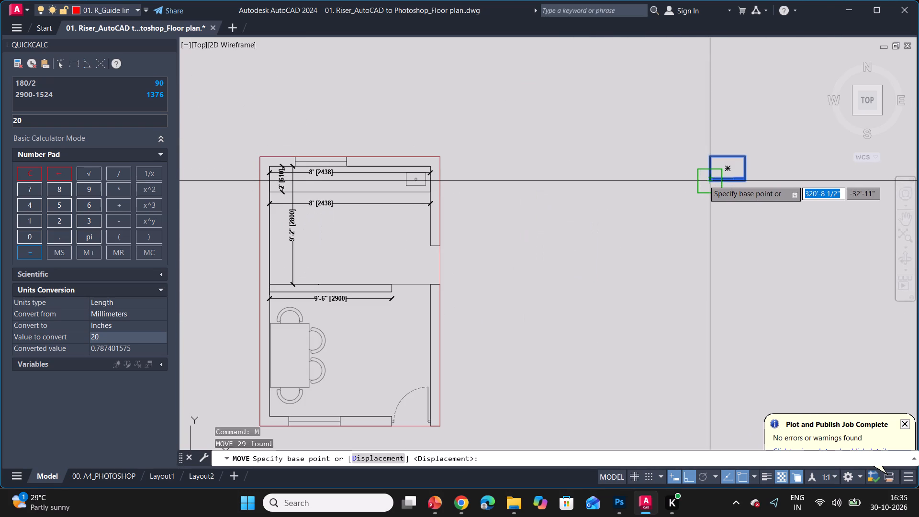
{"action": "left_click", "coordinate": [704, 180]}
{"action": "scroll", "coordinate": [631, 197], "scroll_direction": "down", "scroll_amount": 2}
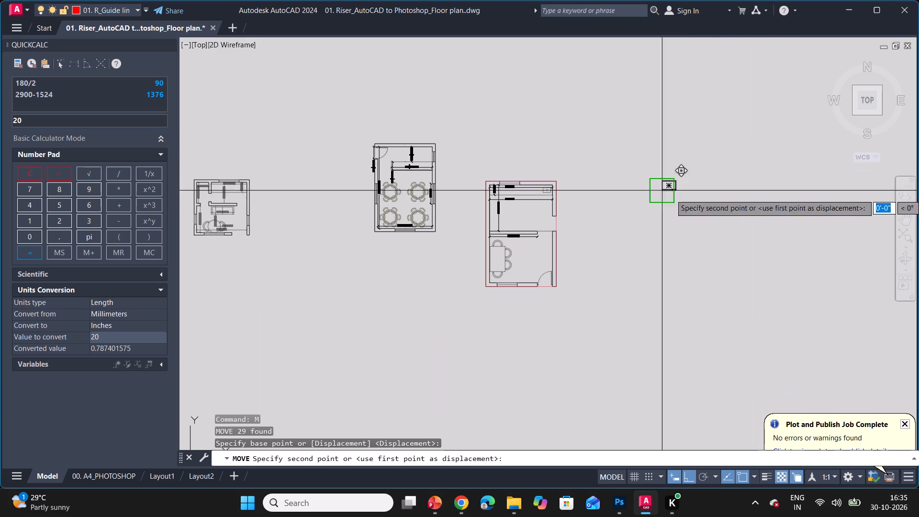
{"action": "left_click", "coordinate": [827, 189]}
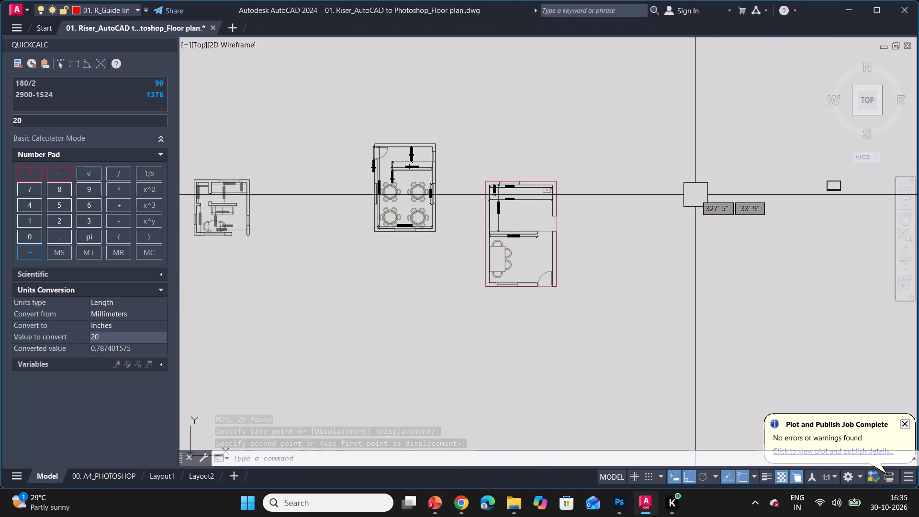
Copy the rectangular-table floor plan with its guide rectangle straight east into the cleared space.
{"action": "left_click", "coordinate": [582, 169]}
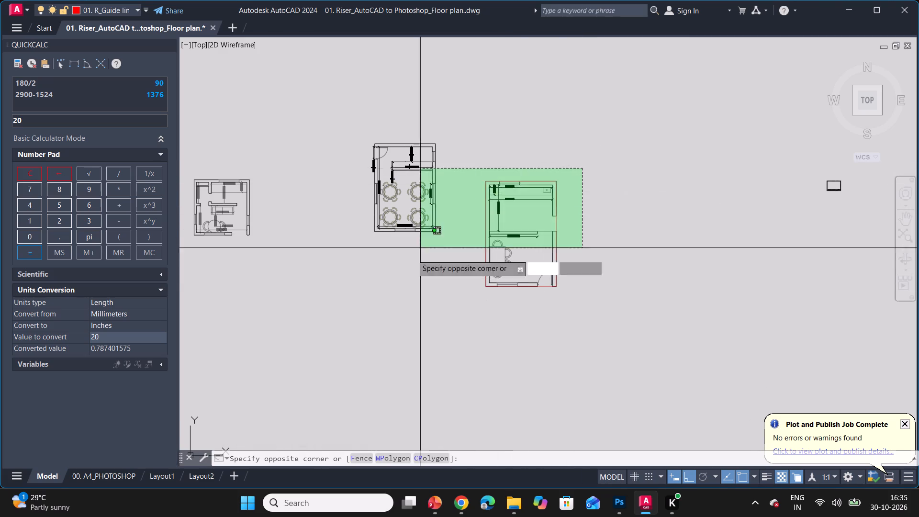
{"action": "left_click", "coordinate": [467, 311]}
{"action": "key", "text": "c"}
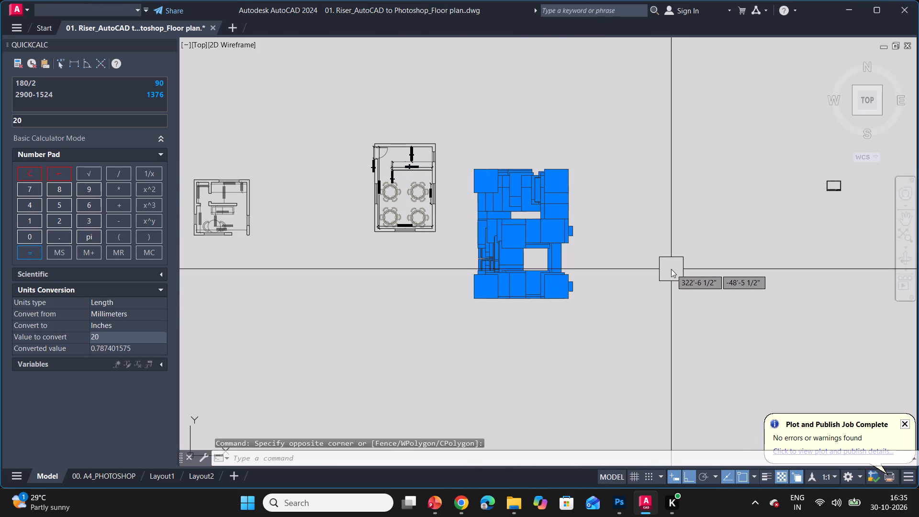
{"action": "type", "text": "O"}
{"action": "key", "text": "space"}
{"action": "left_click", "coordinate": [481, 282]}
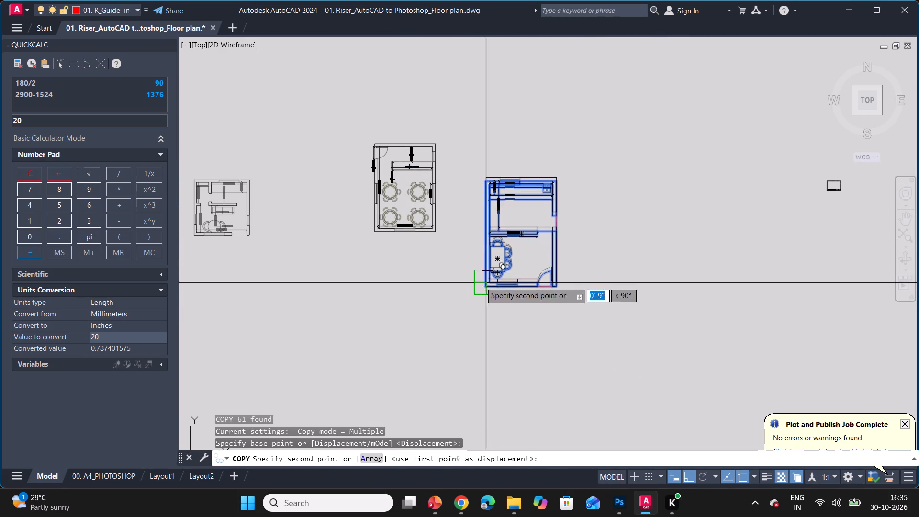
{"action": "left_click", "coordinate": [695, 277]}
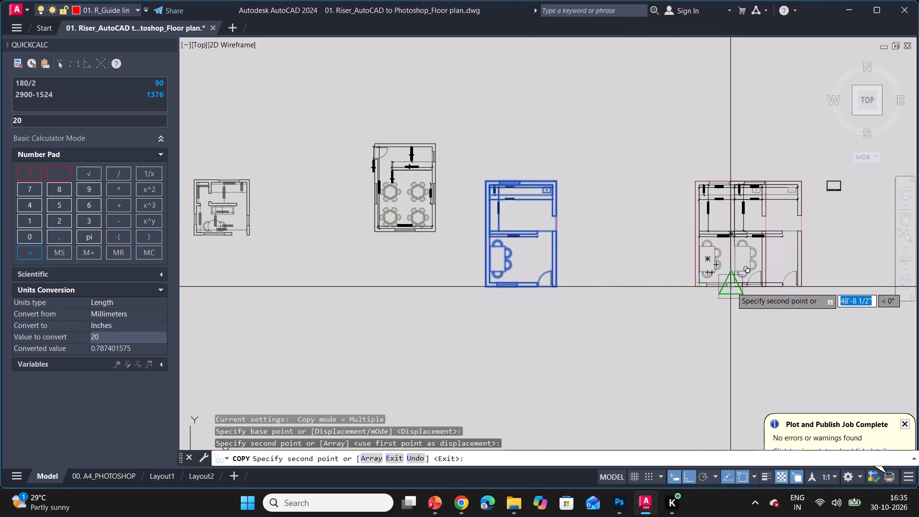
{"action": "key", "text": "Escape"}
Move the small rectangular drawing straight up about 37', away from the copied floor plan.
{"action": "scroll", "coordinate": [292, 313], "scroll_direction": "down", "scroll_amount": 2}
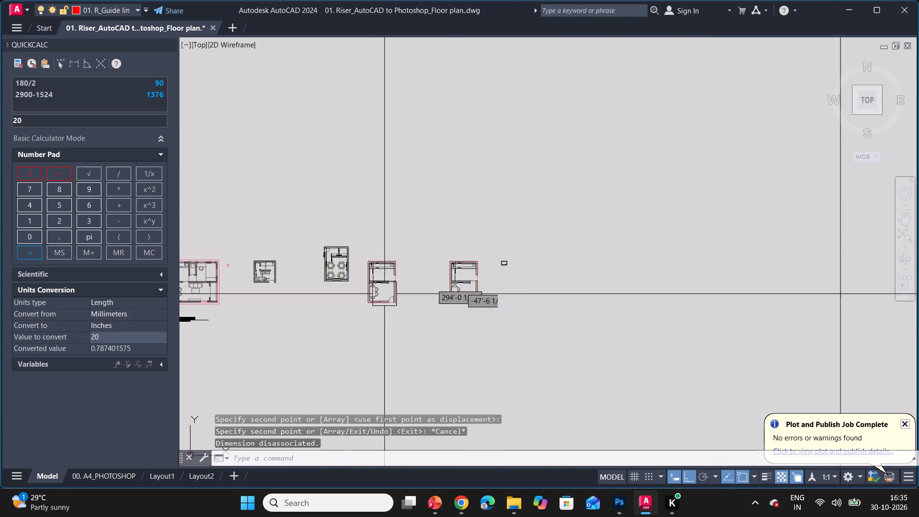
{"action": "scroll", "coordinate": [501, 263], "scroll_direction": "up", "scroll_amount": 1}
{"action": "left_click", "coordinate": [526, 246]}
{"action": "left_click", "coordinate": [487, 289]}
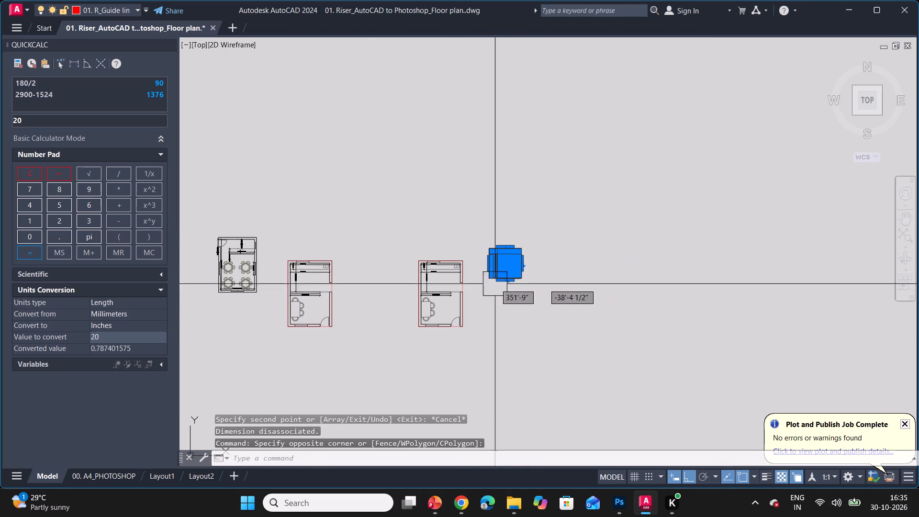
{"action": "key", "text": "m"}
{"action": "key", "text": "space"}
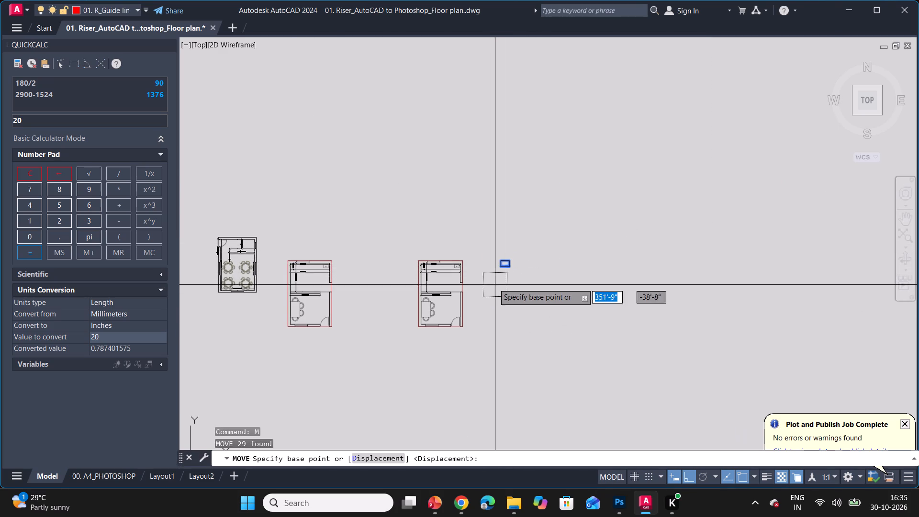
{"action": "left_click", "coordinate": [496, 269]}
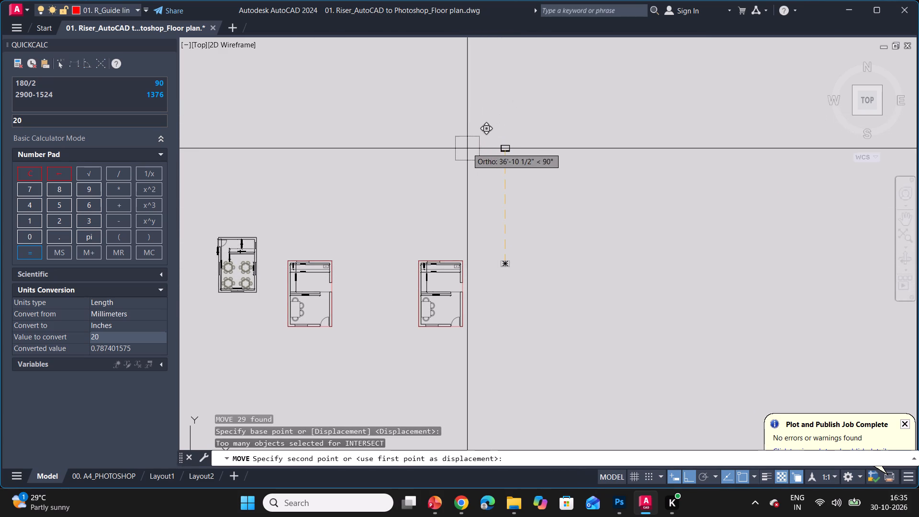
{"action": "left_click", "coordinate": [467, 148]}
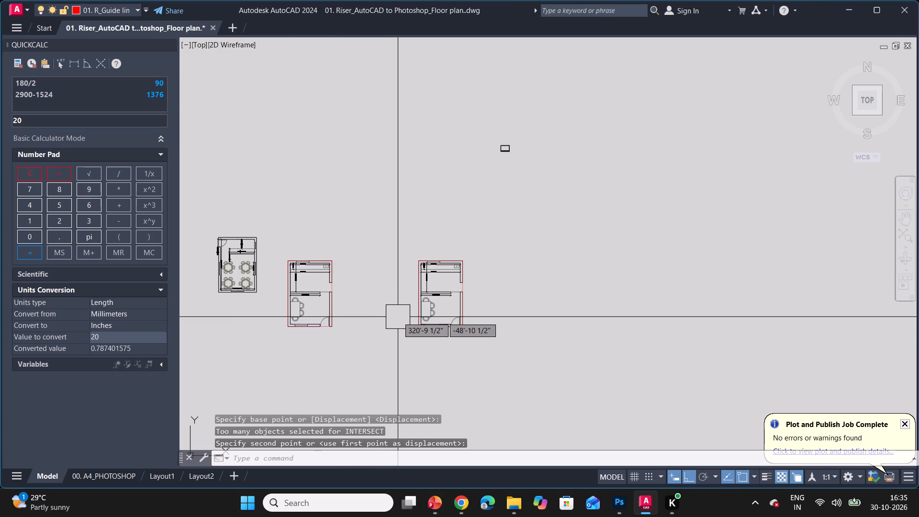
Rotate the copied floor plan and its guide rectangle 90° clockwise about the guide's lower-left corner.
{"action": "scroll", "coordinate": [398, 317], "scroll_direction": "up", "scroll_amount": 1}
{"action": "left_click_drag", "start_coordinate": [573, 209], "coordinate": [567, 207]}
{"action": "left_click", "coordinate": [405, 349]}
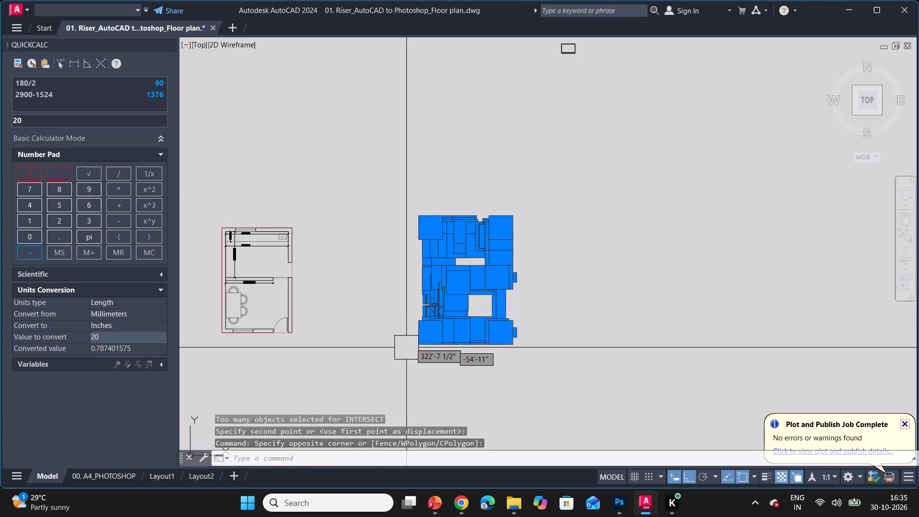
{"action": "key", "text": "r"}
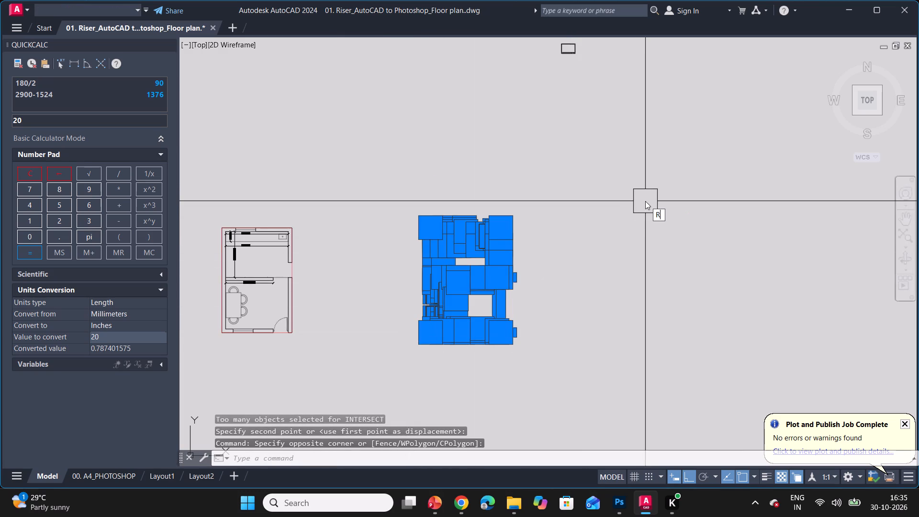
{"action": "type", "text": "O"}
{"action": "key", "text": "space"}
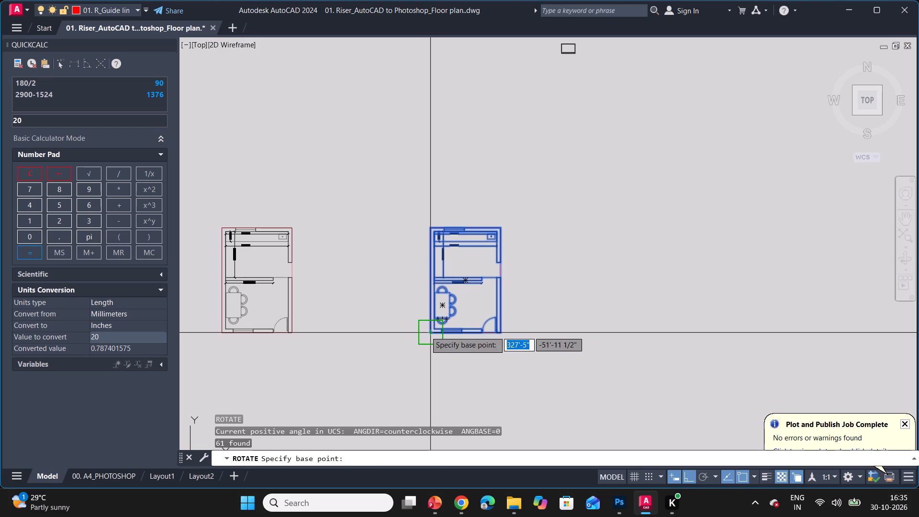
{"action": "left_click", "coordinate": [426, 330]}
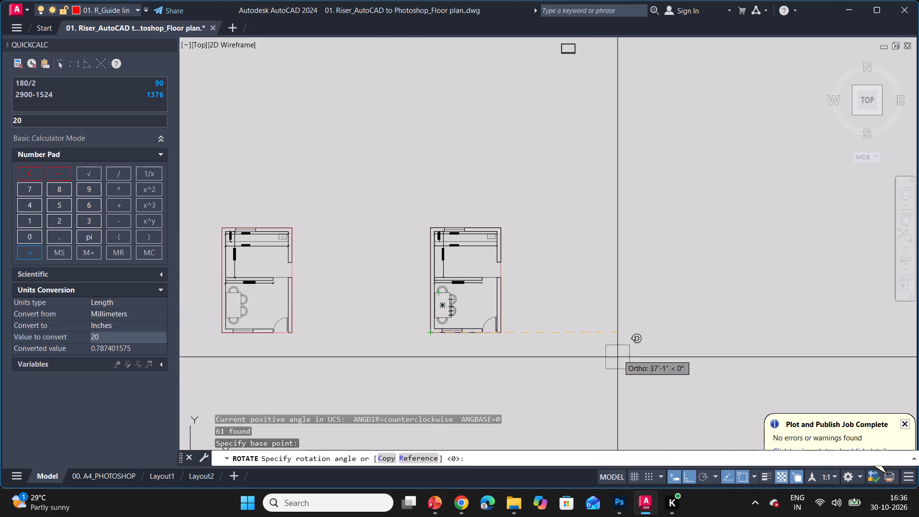
{"action": "scroll", "coordinate": [652, 227], "scroll_direction": "down", "scroll_amount": 2}
{"action": "left_click", "coordinate": [616, 388]}
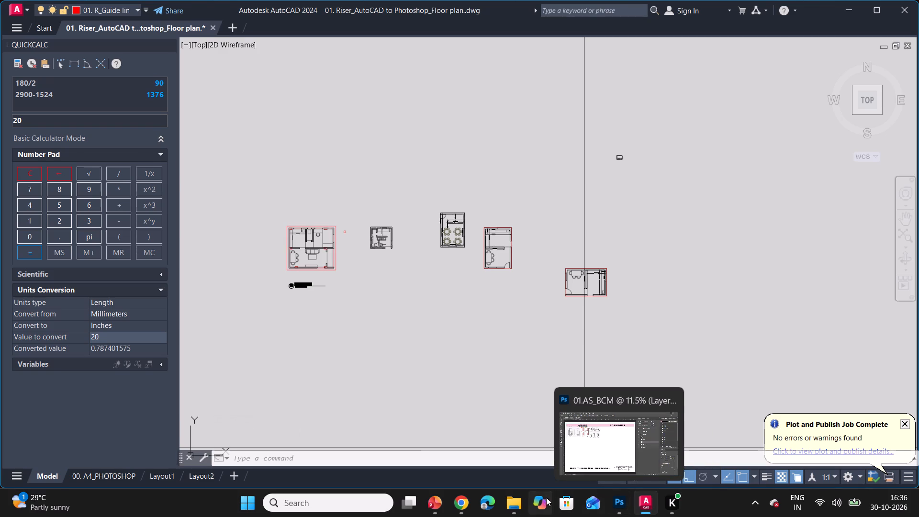
Return to Layout2 and zoom the viewport to the guide rectangle of the rotated floor plan copy.
{"action": "left_click", "coordinate": [197, 479]}
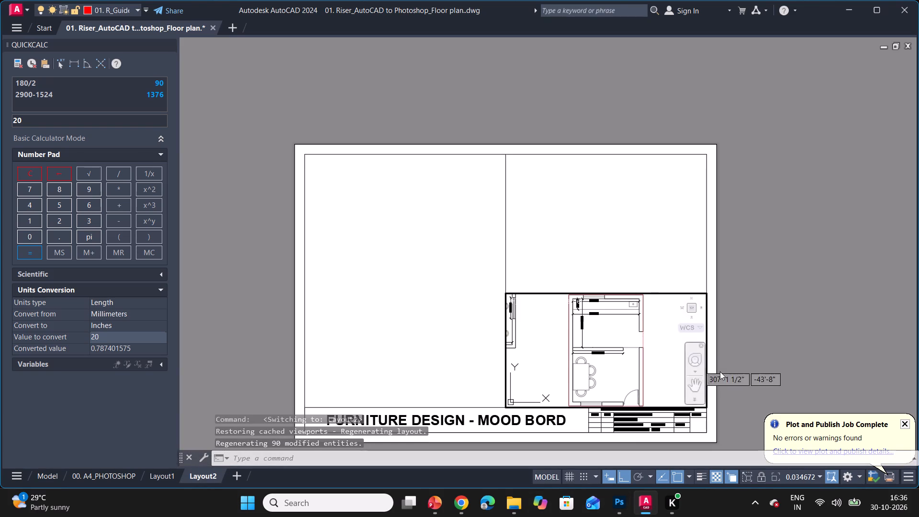
{"action": "scroll", "coordinate": [549, 359], "scroll_direction": "down", "scroll_amount": 3}
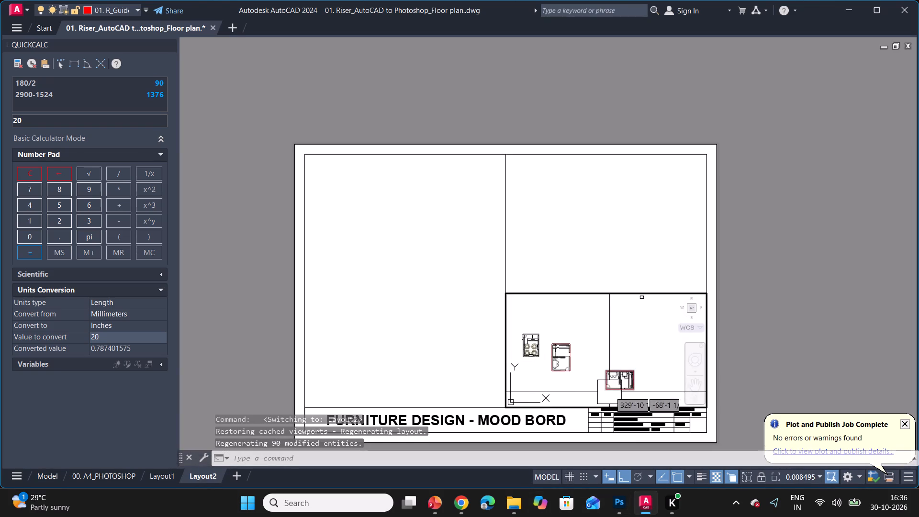
{"action": "scroll", "coordinate": [615, 388], "scroll_direction": "up", "scroll_amount": 3}
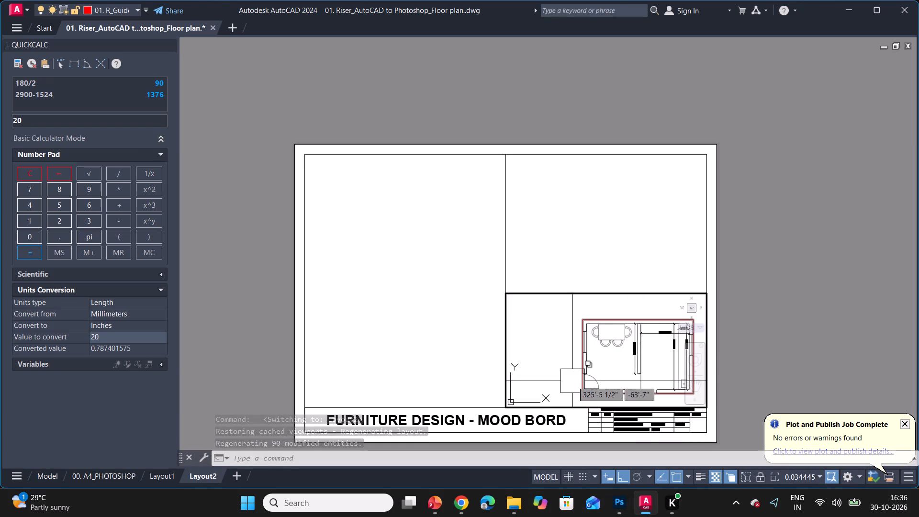
{"action": "key", "text": "z"}
{"action": "key", "text": "space"}
{"action": "type", "text": "O"}
{"action": "key", "text": "space"}
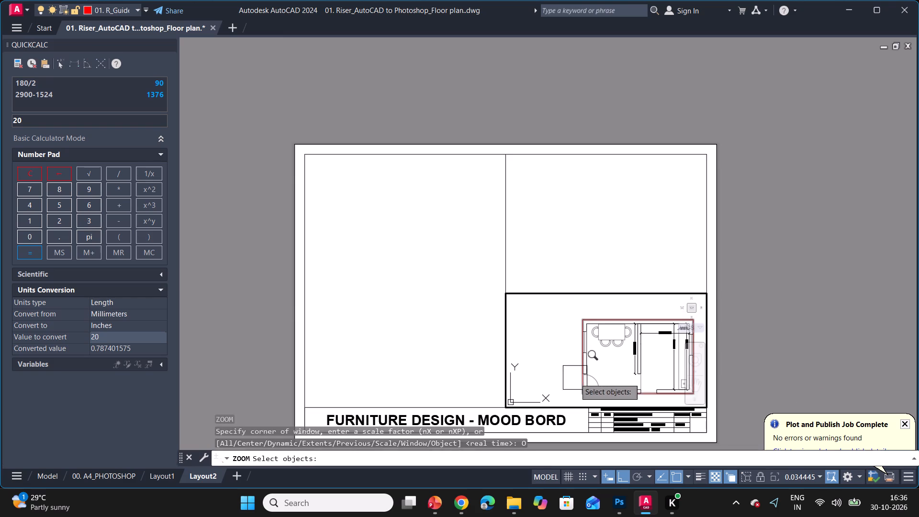
{"action": "scroll", "coordinate": [571, 389], "scroll_direction": "up", "scroll_amount": 2}
{"action": "left_click", "coordinate": [592, 373]}
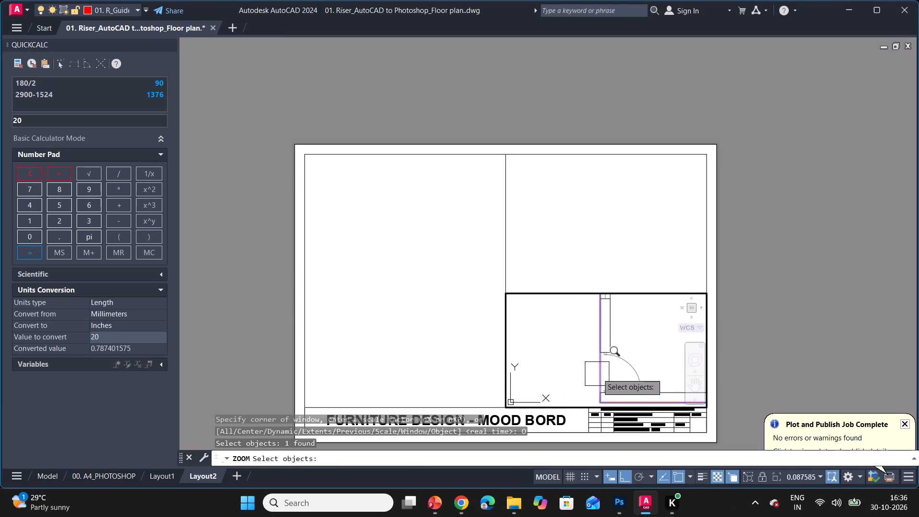
{"action": "key", "text": "space"}
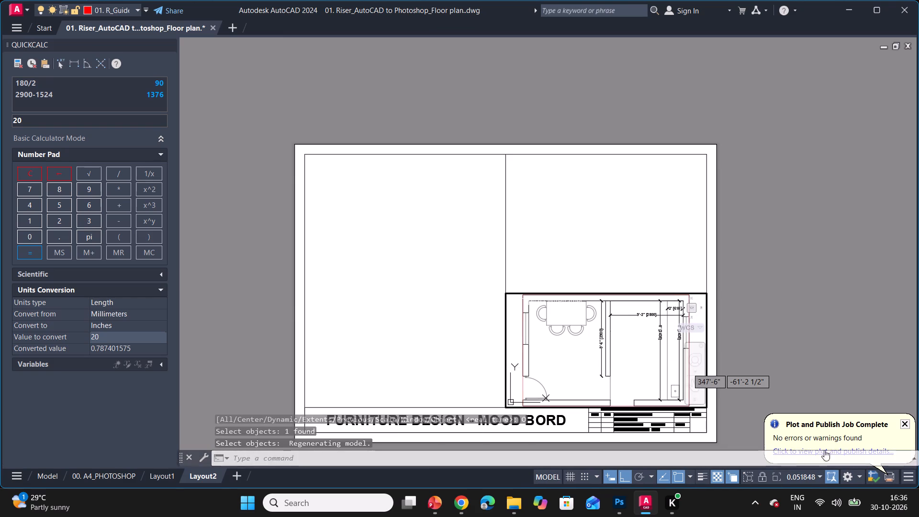
Set the viewport scale to 1:20.
{"action": "left_click", "coordinate": [817, 477]}
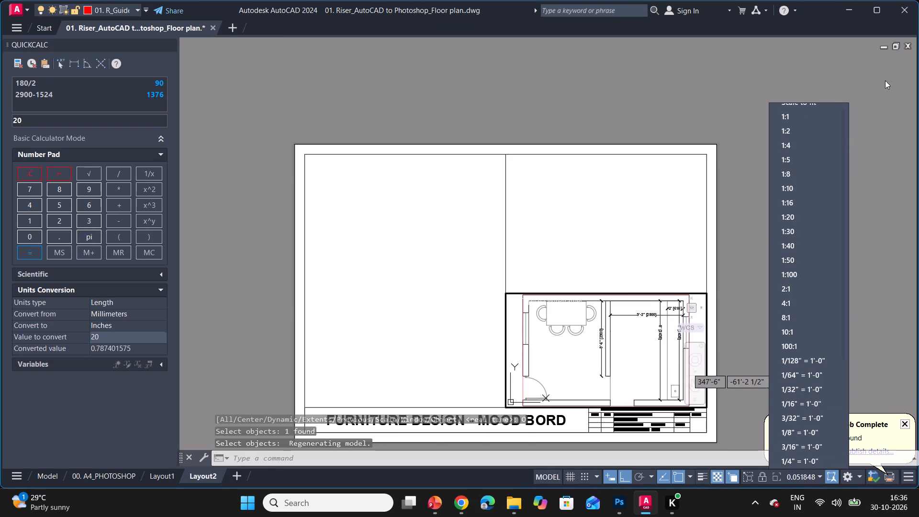
{"action": "left_click", "coordinate": [809, 219]}
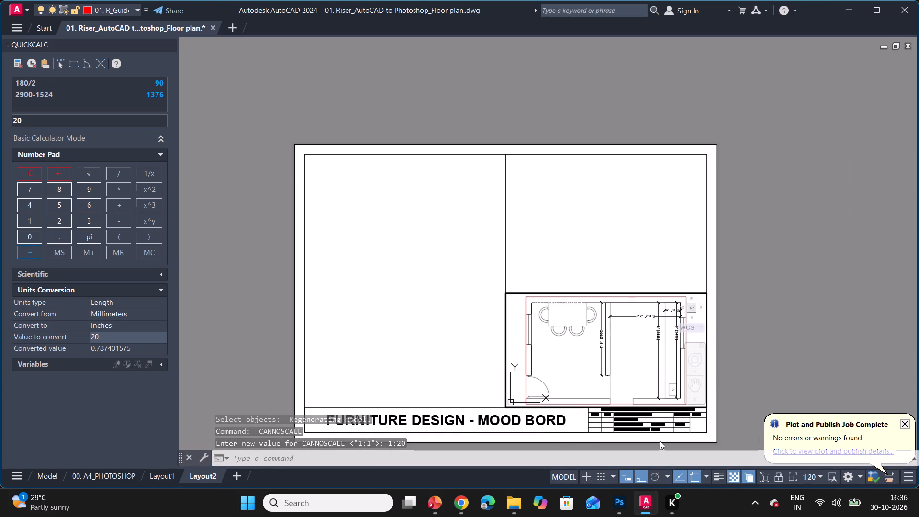
Delete the red guide rectangle around the rotated floor plan copy in model space.
{"action": "left_click", "coordinate": [53, 480]}
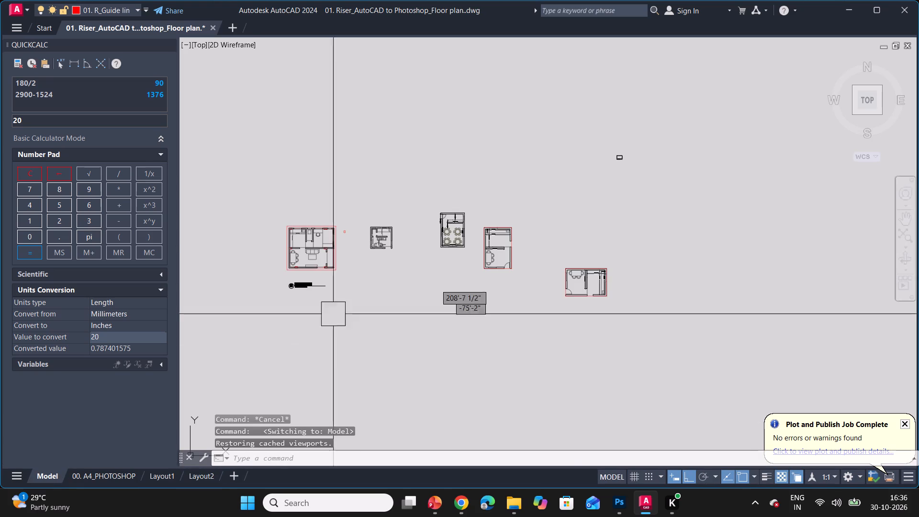
{"action": "scroll", "coordinate": [561, 295], "scroll_direction": "up", "scroll_amount": 6}
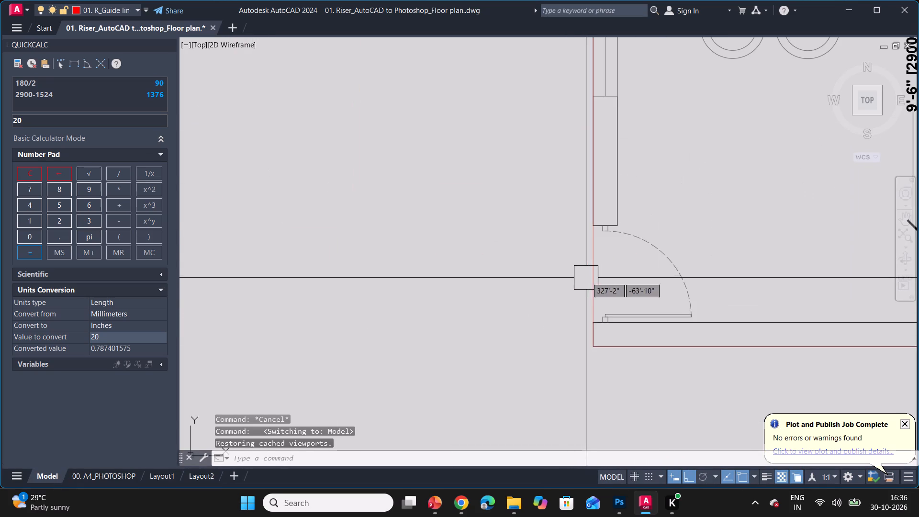
{"action": "left_click", "coordinate": [587, 276]}
{"action": "key", "text": "Delete"}
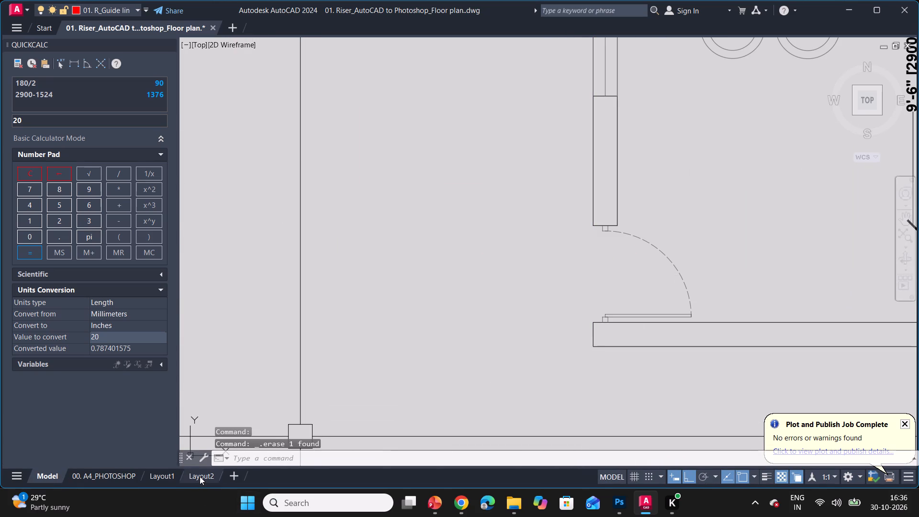
Add a new layout after Layout2 and open it.
{"action": "left_click", "coordinate": [200, 476]}
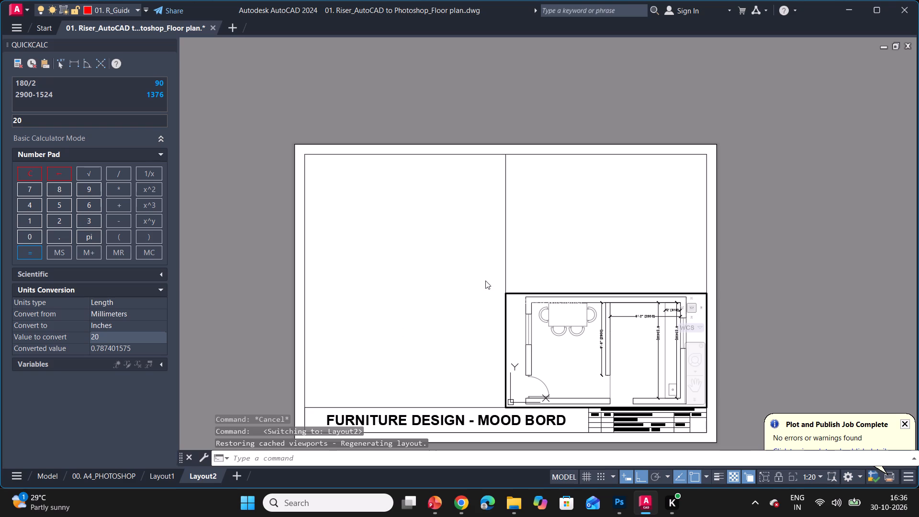
{"action": "right_click", "coordinate": [206, 479]}
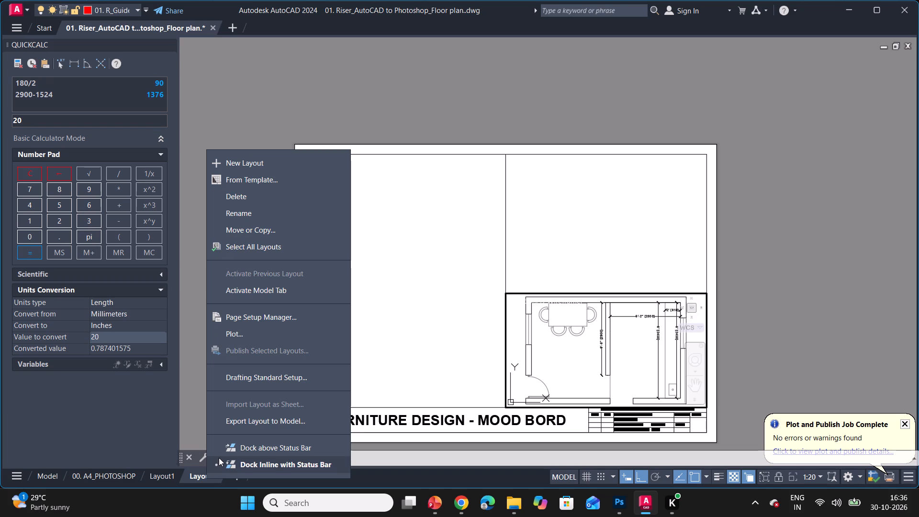
{"action": "left_click", "coordinate": [402, 480]}
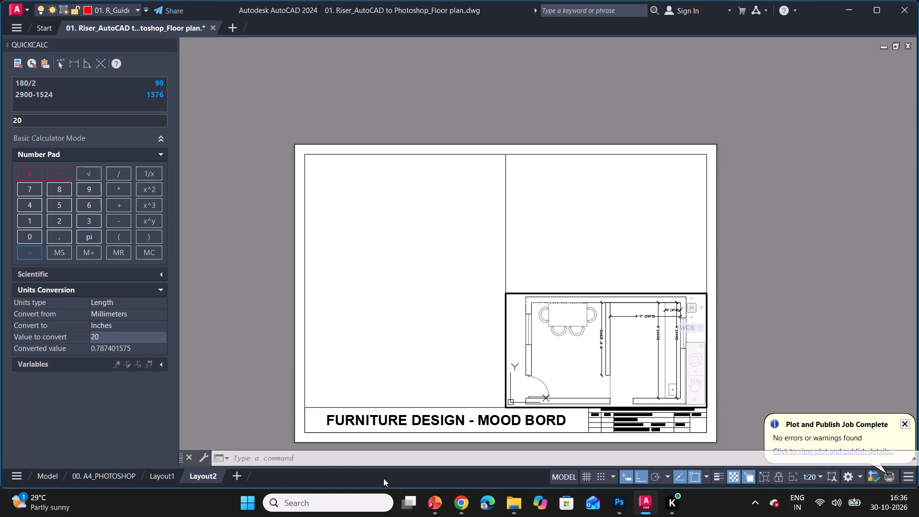
{"action": "left_click", "coordinate": [232, 476]}
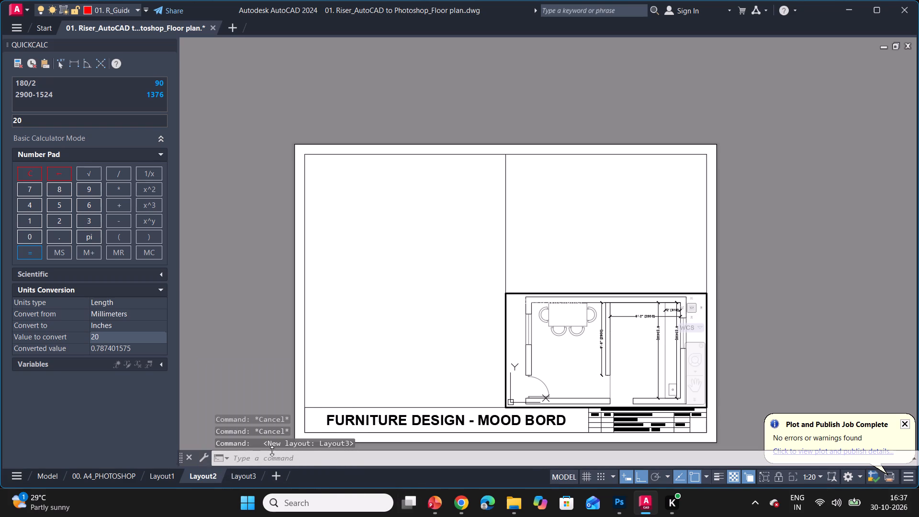
{"action": "right_click", "coordinate": [250, 476]}
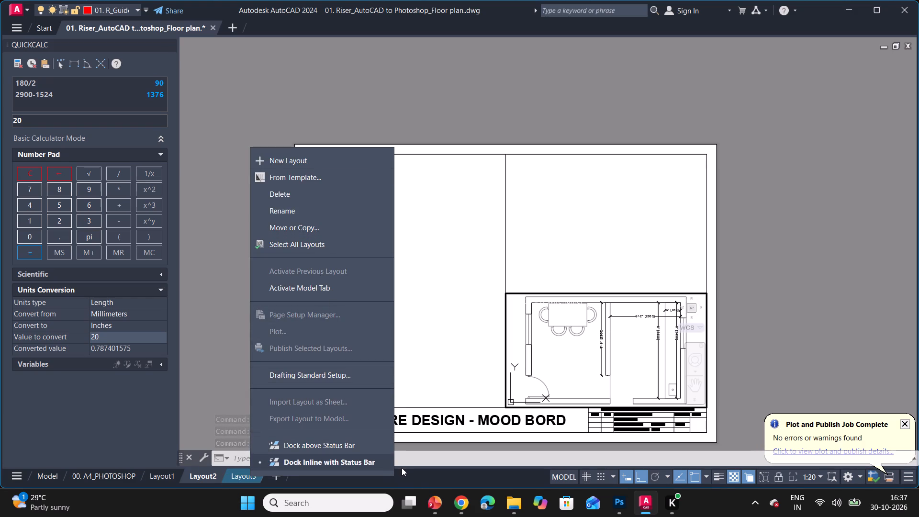
{"action": "left_click", "coordinate": [417, 479]}
{"action": "left_click", "coordinate": [241, 474]}
{"action": "right_click", "coordinate": [243, 472]}
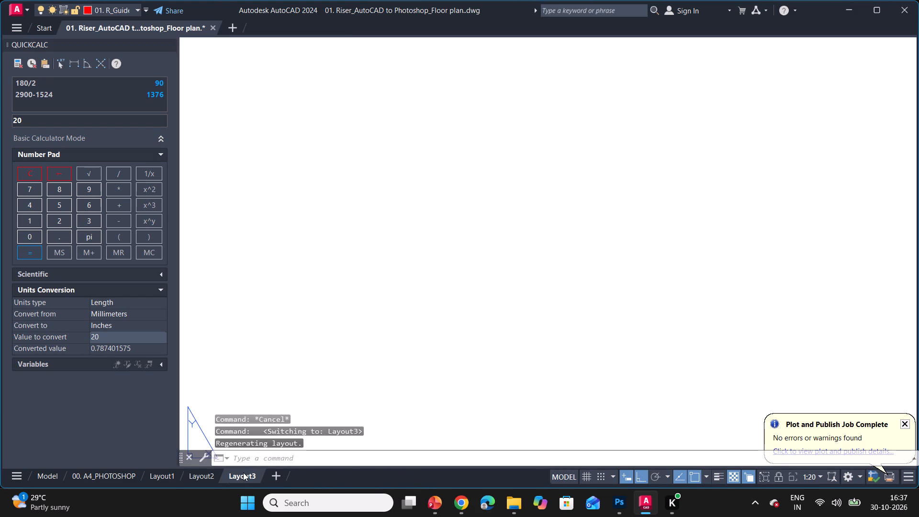
Delete the default viewport from the new layout.
{"action": "left_click", "coordinate": [678, 84]}
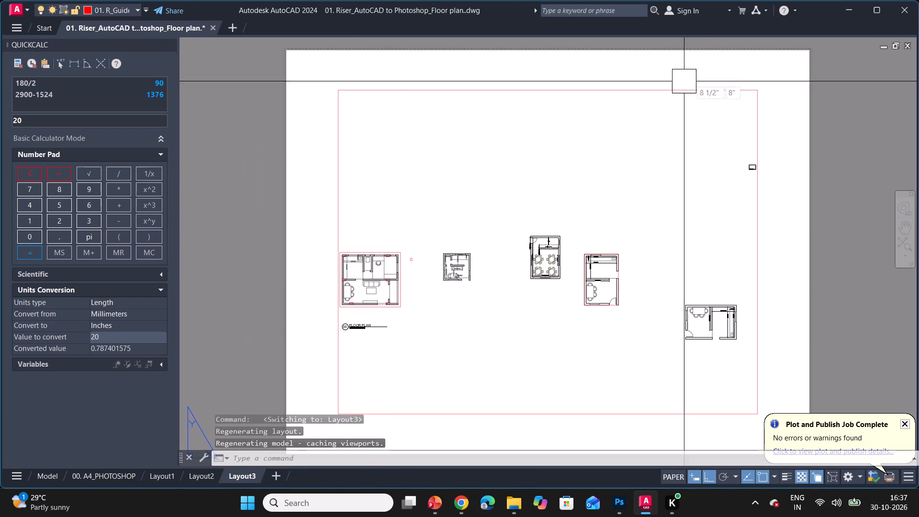
{"action": "left_click", "coordinate": [732, 98]}
{"action": "key", "text": "Delete"}
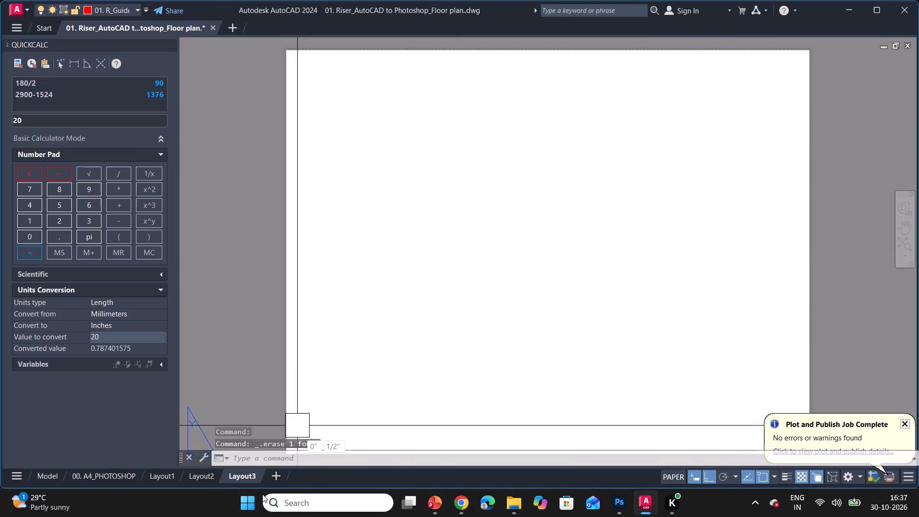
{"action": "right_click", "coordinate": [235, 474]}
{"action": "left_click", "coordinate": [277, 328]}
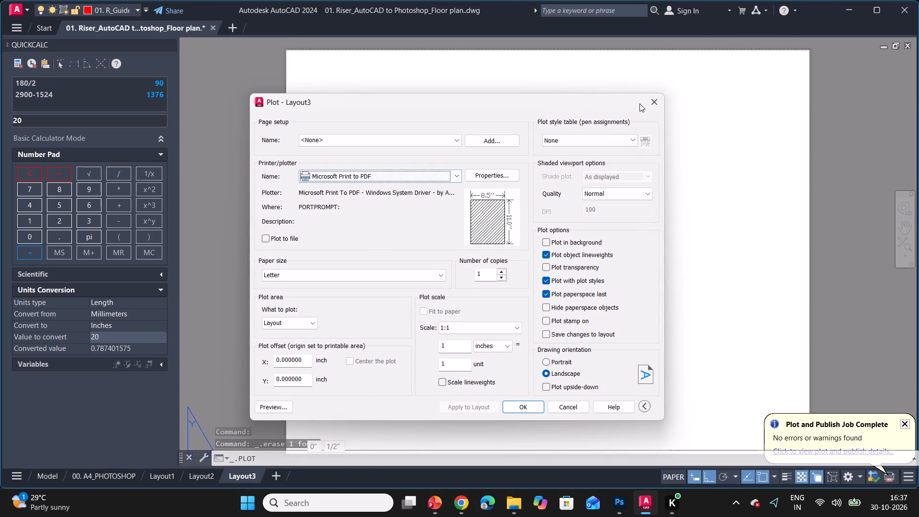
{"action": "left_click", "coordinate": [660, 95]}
Modify the new layout's page setup to use the DWG To PDF.pc3 plotter and ISO full bleed A1 (841.00 x 594.00 MM) paper.
{"action": "left_click", "coordinate": [249, 478]}
{"action": "right_click", "coordinate": [249, 477]}
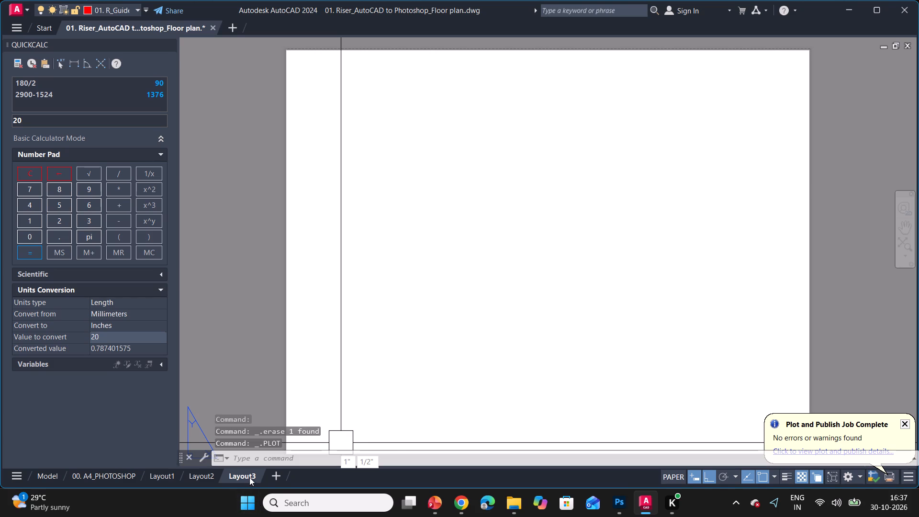
{"action": "left_click", "coordinate": [321, 314]}
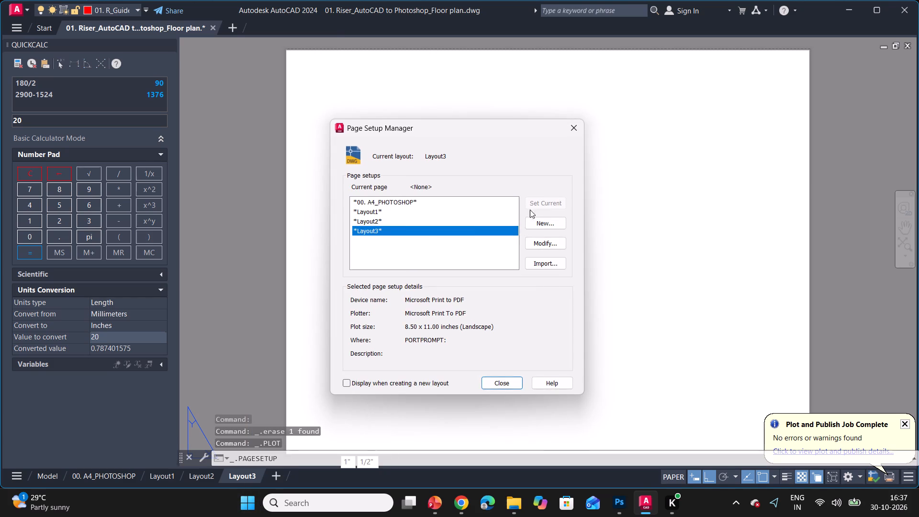
{"action": "left_click", "coordinate": [548, 241]}
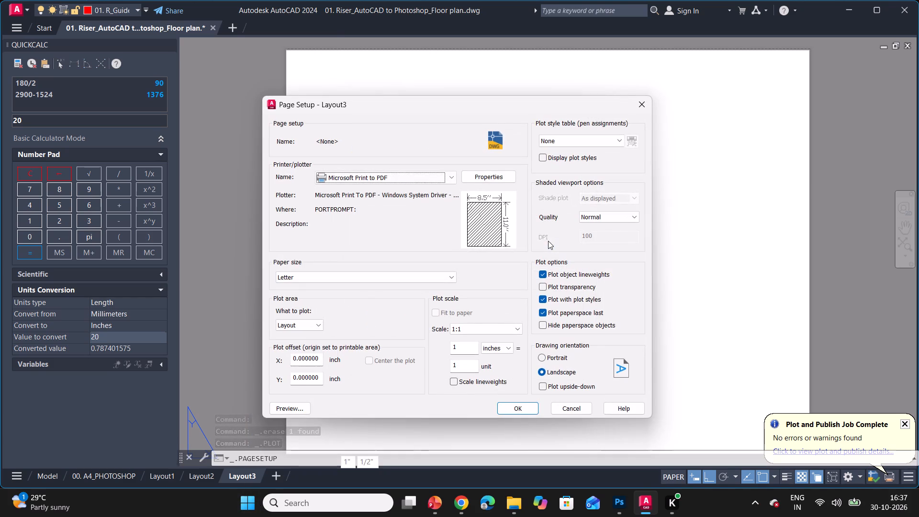
{"action": "left_click", "coordinate": [443, 172]}
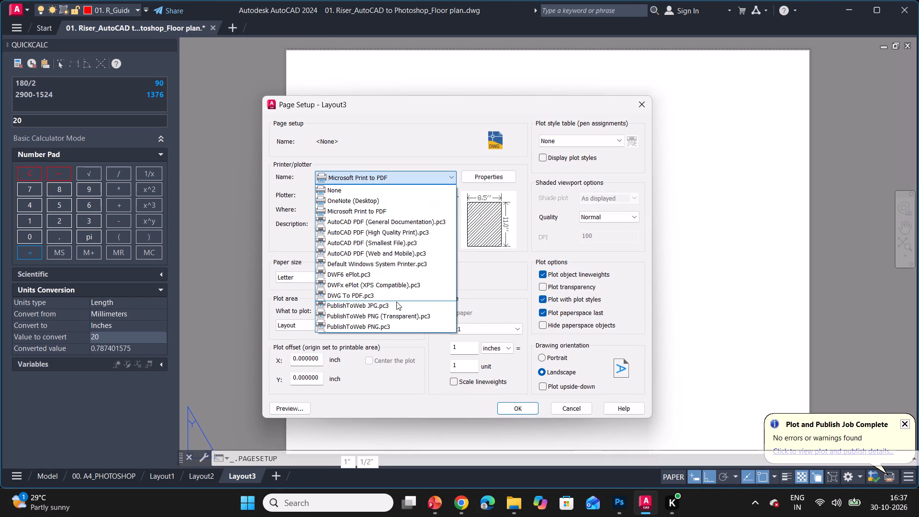
{"action": "left_click", "coordinate": [397, 293]}
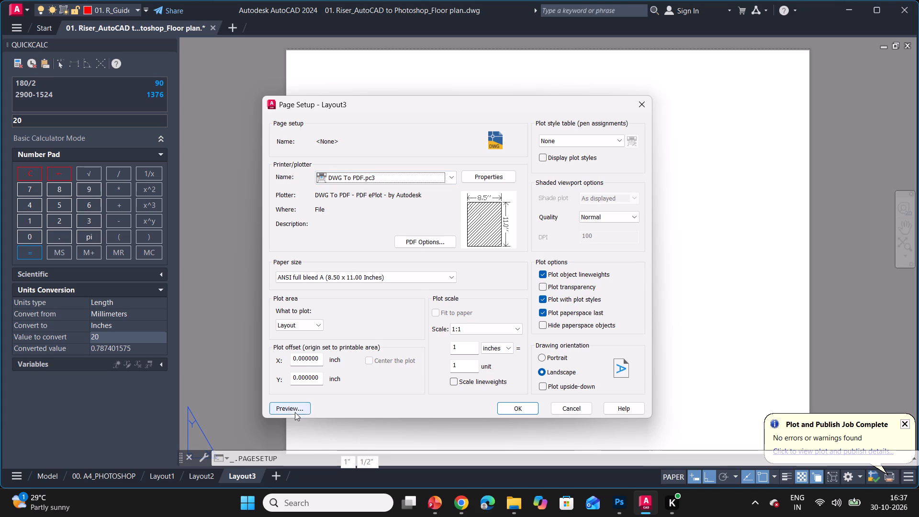
{"action": "left_click", "coordinate": [417, 277]}
{"action": "scroll", "coordinate": [342, 384], "scroll_direction": "down", "scroll_amount": 4}
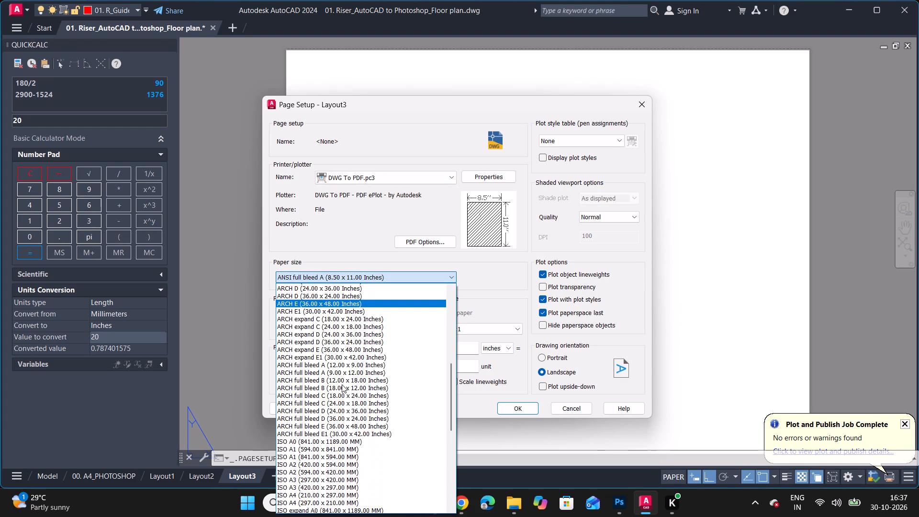
{"action": "scroll", "coordinate": [344, 381], "scroll_direction": "down", "scroll_amount": 8}
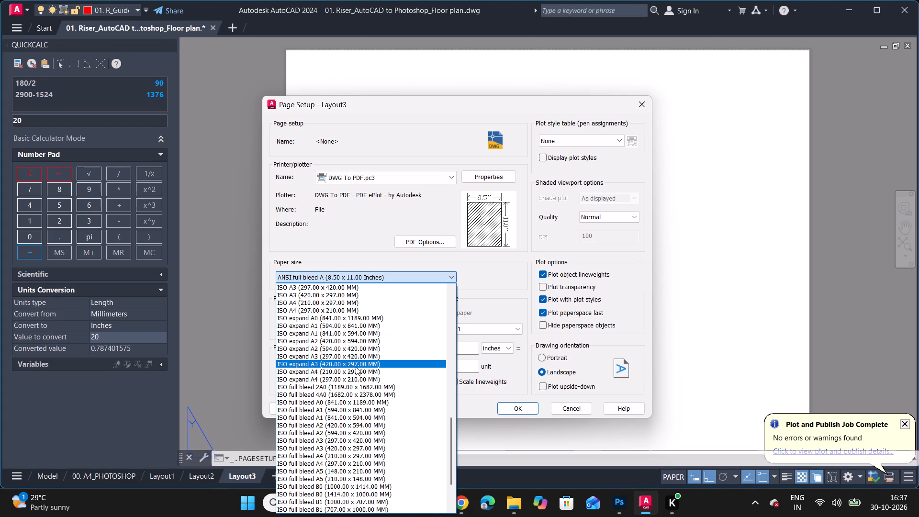
{"action": "left_click", "coordinate": [334, 415]}
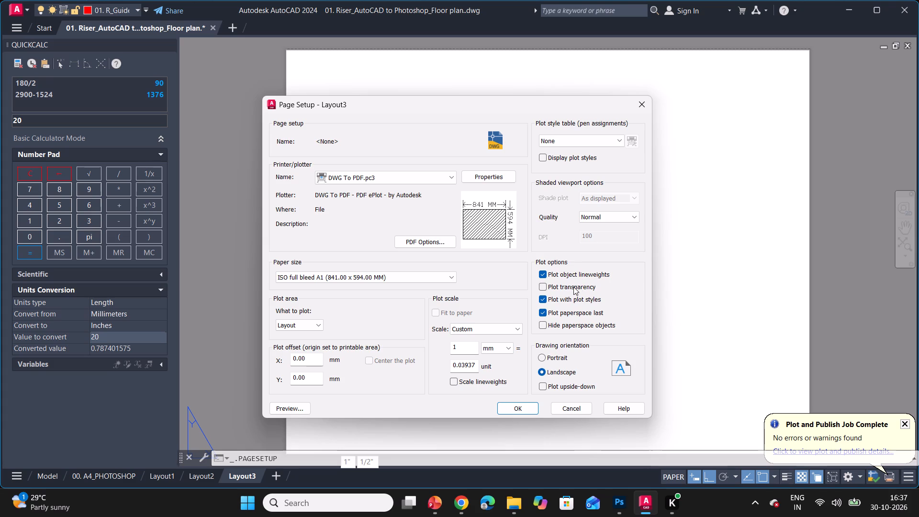
Set the page setup's shaded viewport quality to Maximum and its plot scale units to inches, and apply it.
{"action": "left_click", "coordinate": [628, 211]}
{"action": "left_click", "coordinate": [623, 218]}
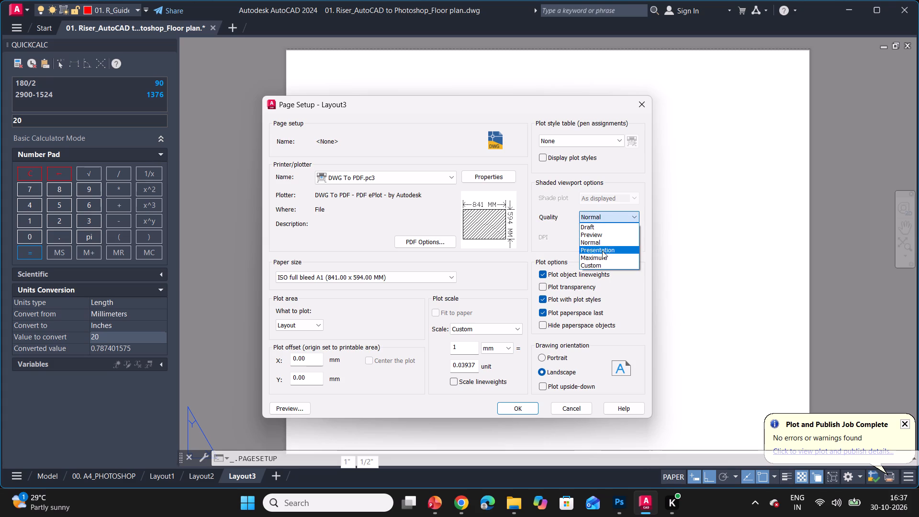
{"action": "left_click", "coordinate": [599, 256]}
{"action": "left_click", "coordinate": [498, 348]}
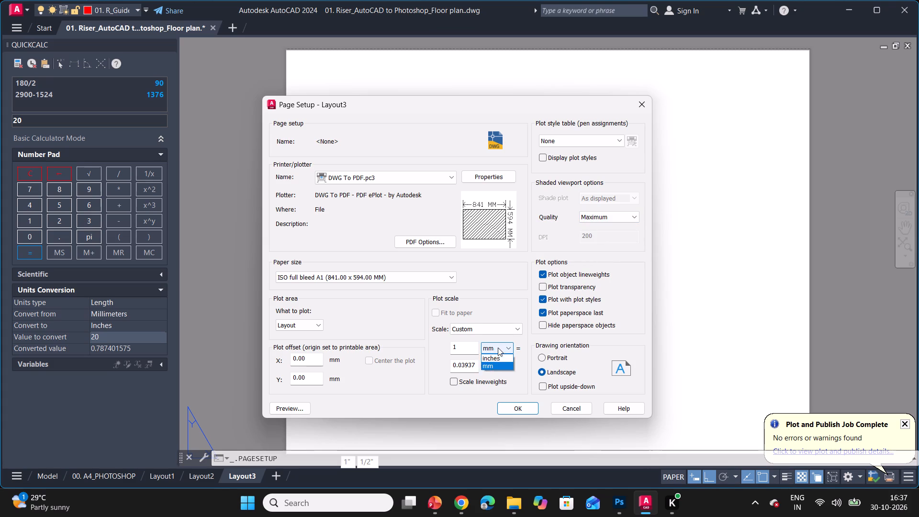
{"action": "left_click", "coordinate": [495, 357]}
{"action": "left_click", "coordinate": [512, 410]}
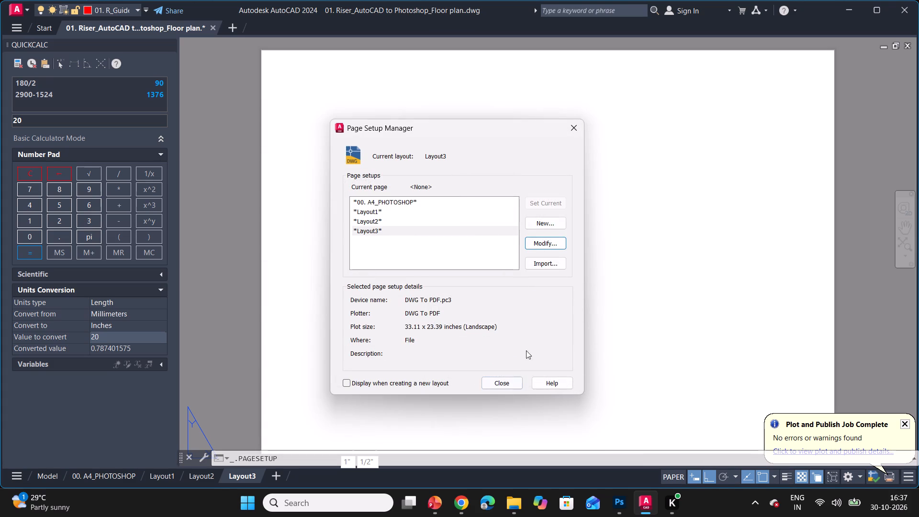
{"action": "left_click", "coordinate": [505, 382]}
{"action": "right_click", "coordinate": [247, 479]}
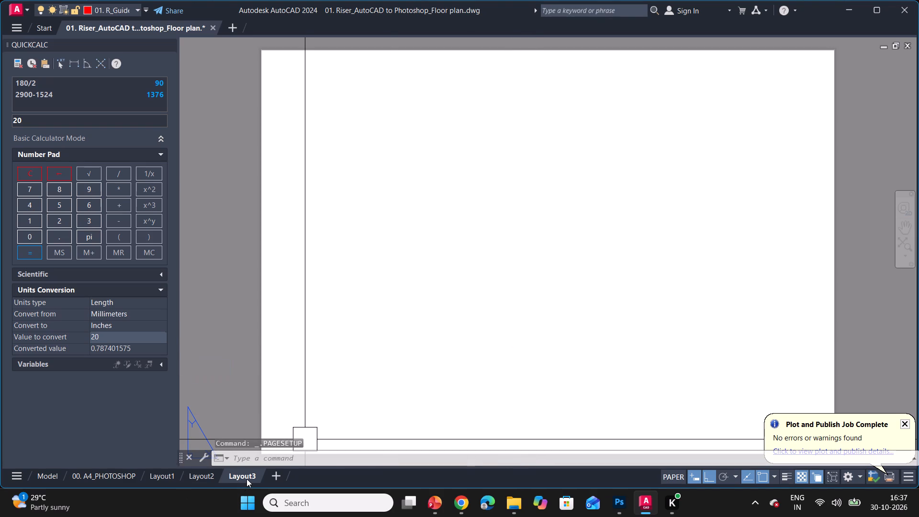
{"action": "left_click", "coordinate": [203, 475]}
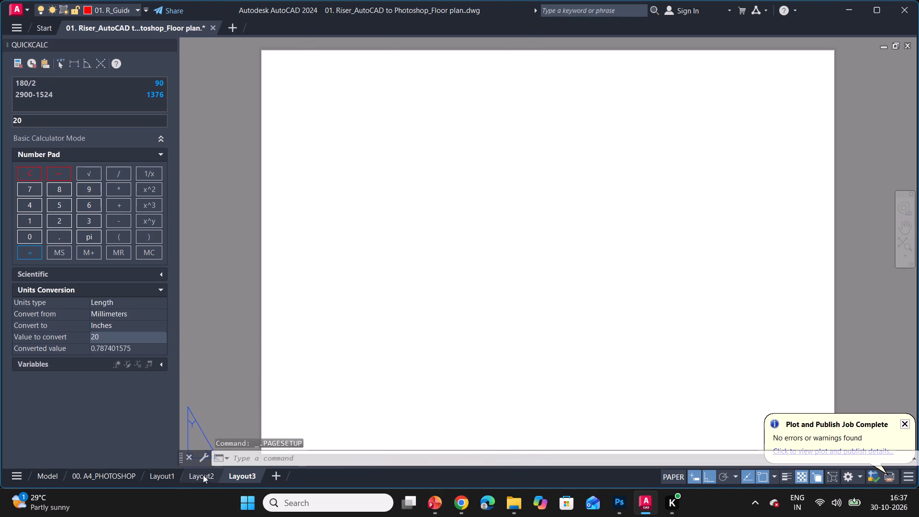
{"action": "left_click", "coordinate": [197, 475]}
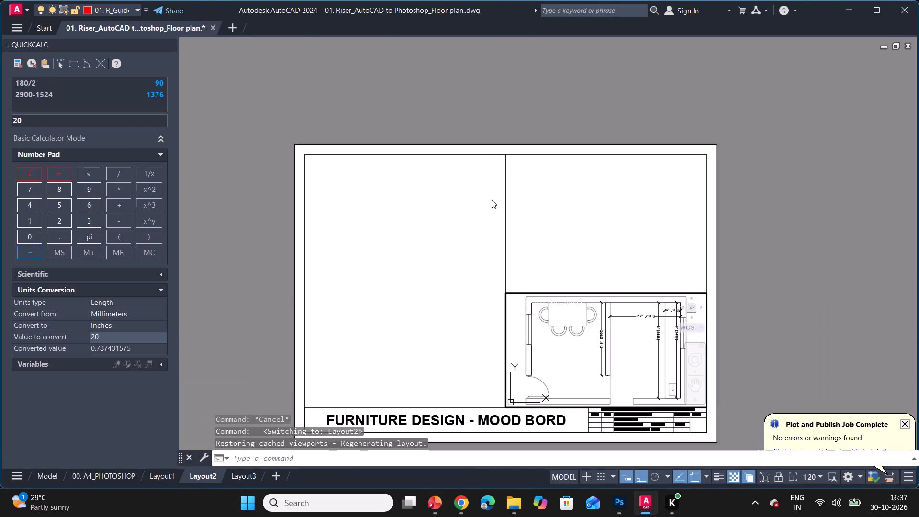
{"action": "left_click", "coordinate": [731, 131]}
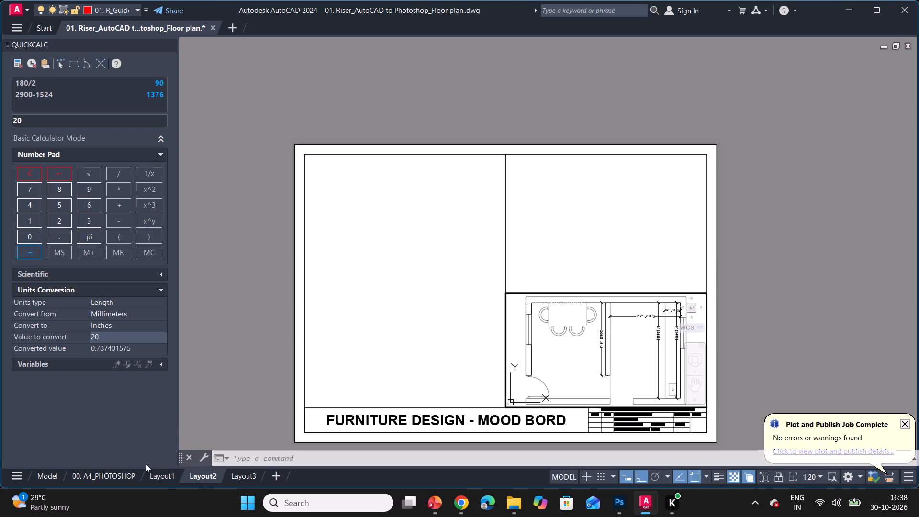
Copy the outer border rectangle of the mood board sheet in model space horizontally to the right, clear of the original.
{"action": "left_click", "coordinate": [57, 473]}
{"action": "scroll", "coordinate": [403, 282], "scroll_direction": "down", "scroll_amount": 4}
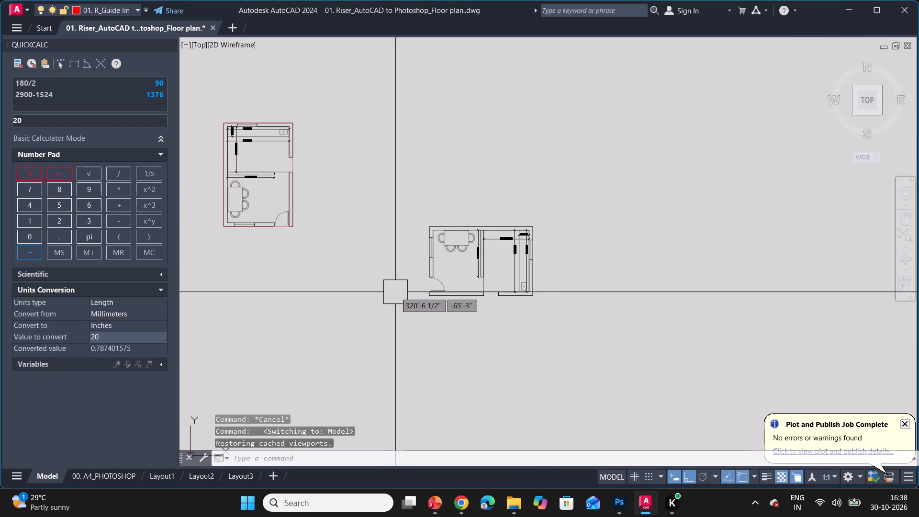
{"action": "scroll", "coordinate": [395, 292], "scroll_direction": "down", "scroll_amount": 1}
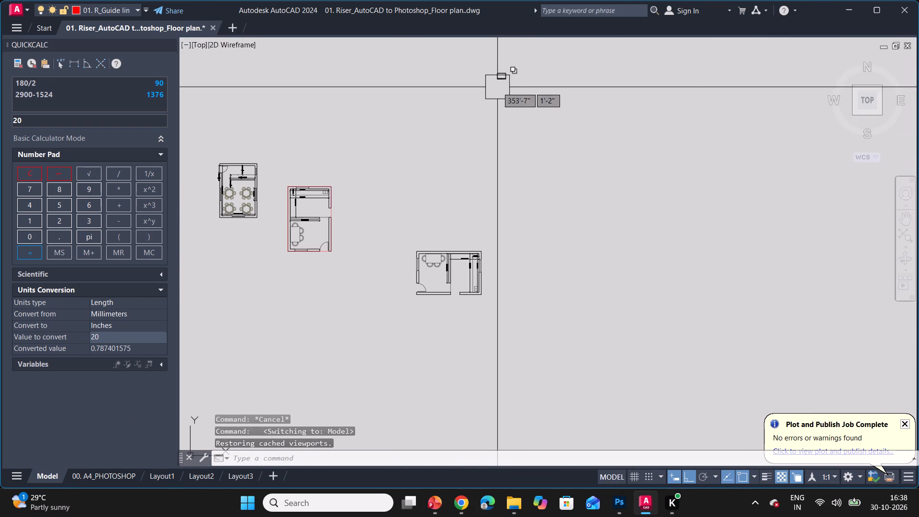
{"action": "scroll", "coordinate": [501, 78], "scroll_direction": "up", "scroll_amount": 8}
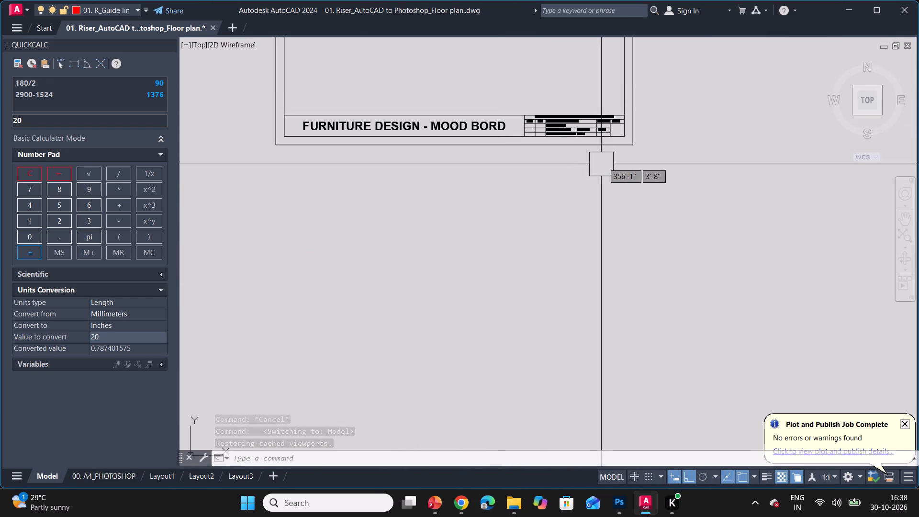
{"action": "left_click", "coordinate": [623, 150]}
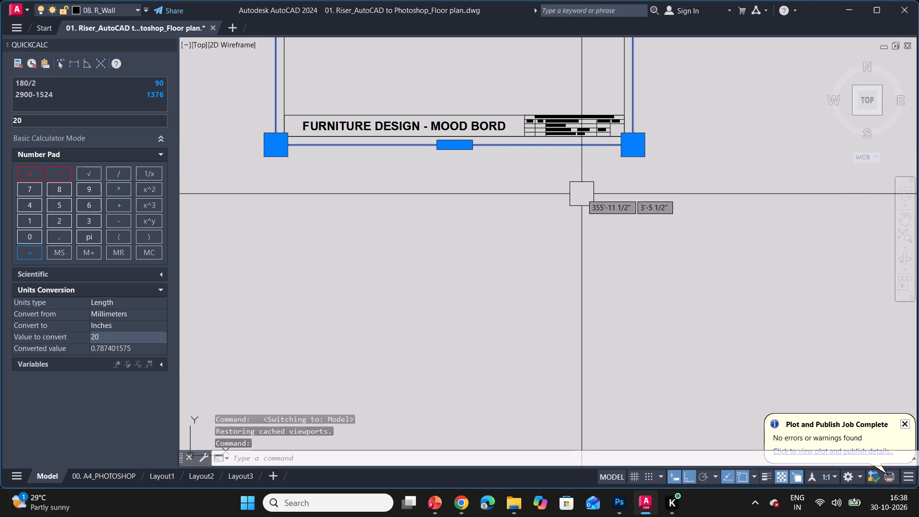
{"action": "type", "text": "CO"}
{"action": "key", "text": "space"}
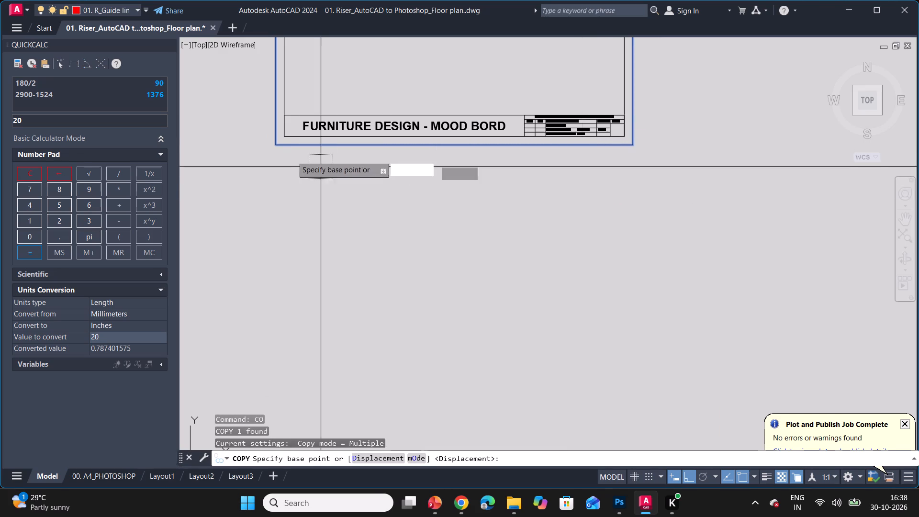
{"action": "left_click", "coordinate": [267, 143]}
{"action": "scroll", "coordinate": [431, 265], "scroll_direction": "down", "scroll_amount": 3}
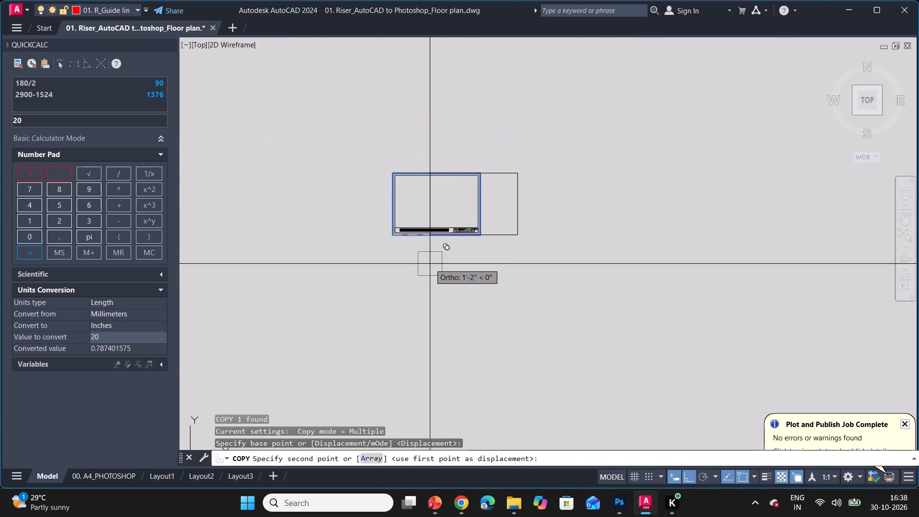
{"action": "left_click", "coordinate": [549, 254]}
{"action": "key", "text": "Escape"}
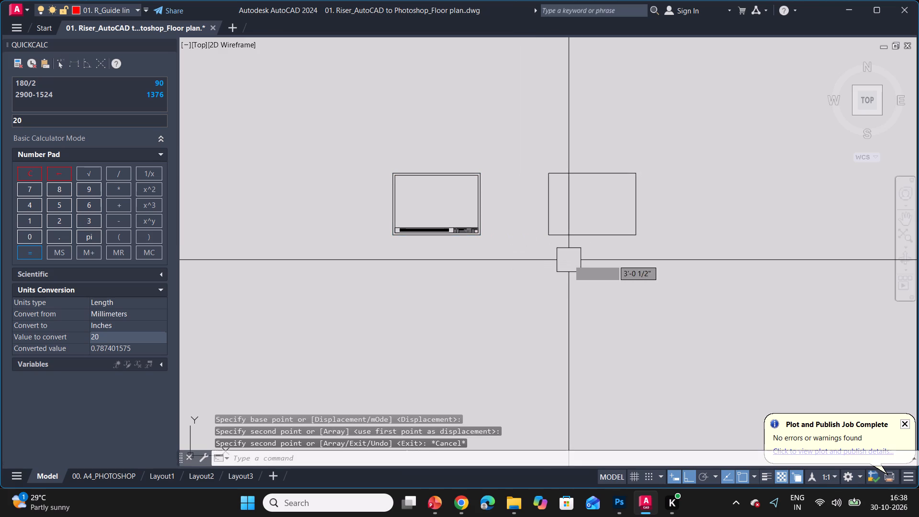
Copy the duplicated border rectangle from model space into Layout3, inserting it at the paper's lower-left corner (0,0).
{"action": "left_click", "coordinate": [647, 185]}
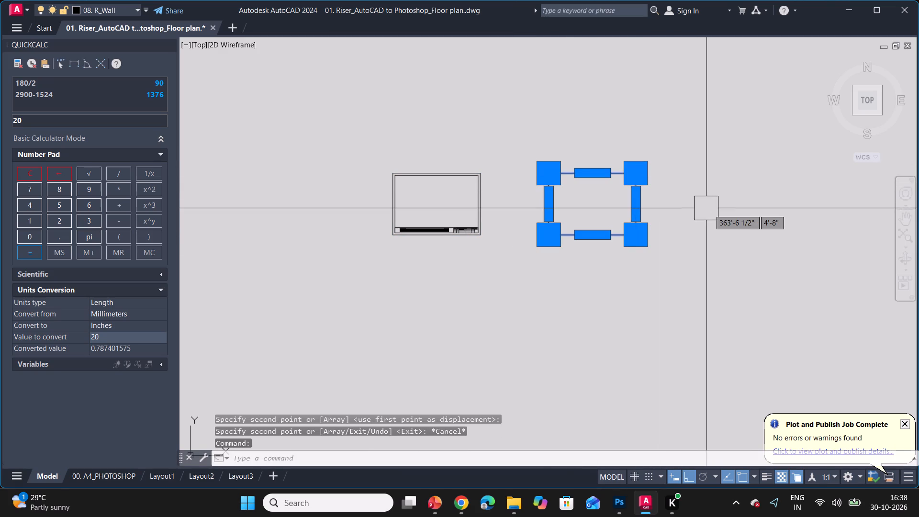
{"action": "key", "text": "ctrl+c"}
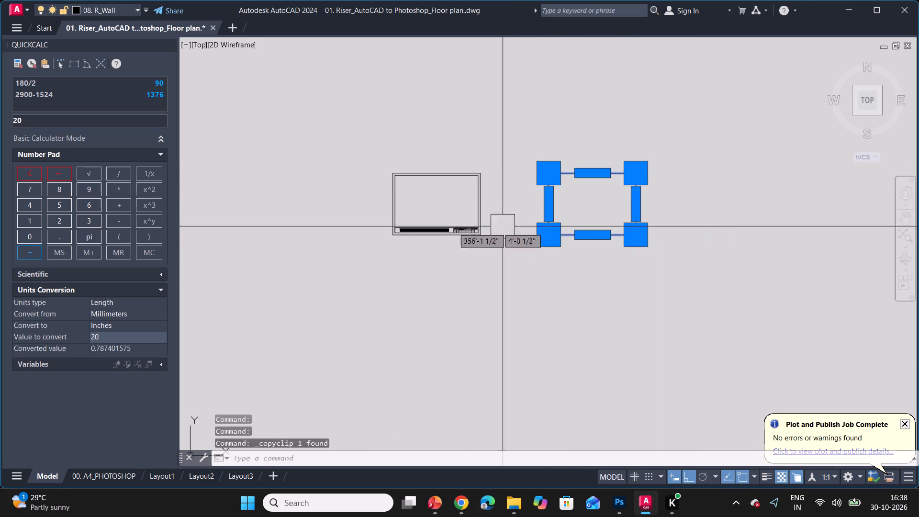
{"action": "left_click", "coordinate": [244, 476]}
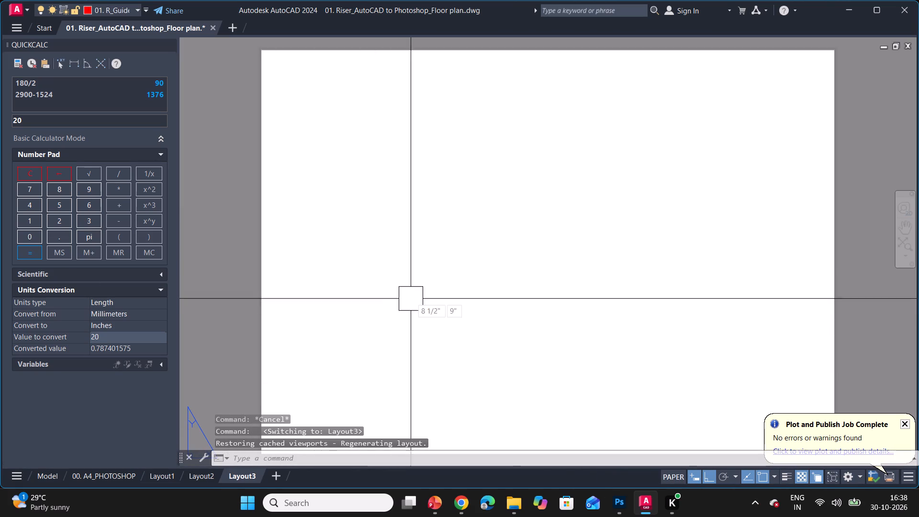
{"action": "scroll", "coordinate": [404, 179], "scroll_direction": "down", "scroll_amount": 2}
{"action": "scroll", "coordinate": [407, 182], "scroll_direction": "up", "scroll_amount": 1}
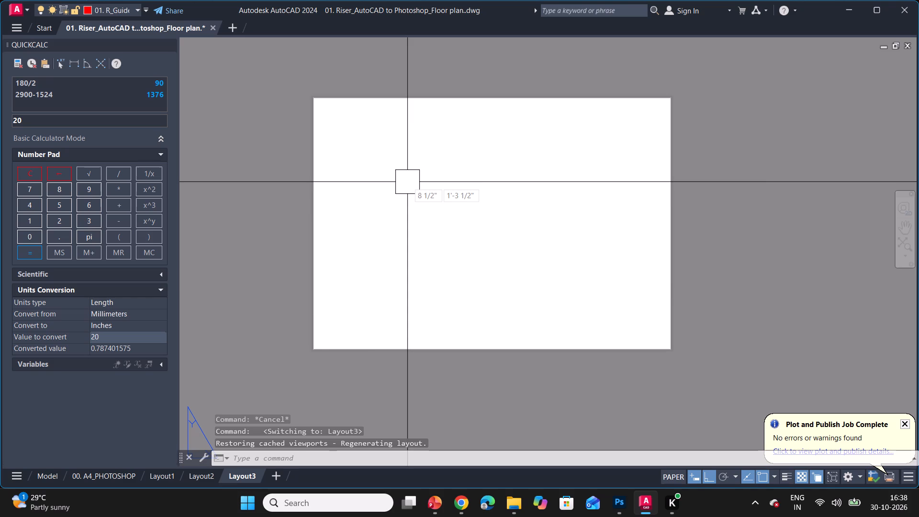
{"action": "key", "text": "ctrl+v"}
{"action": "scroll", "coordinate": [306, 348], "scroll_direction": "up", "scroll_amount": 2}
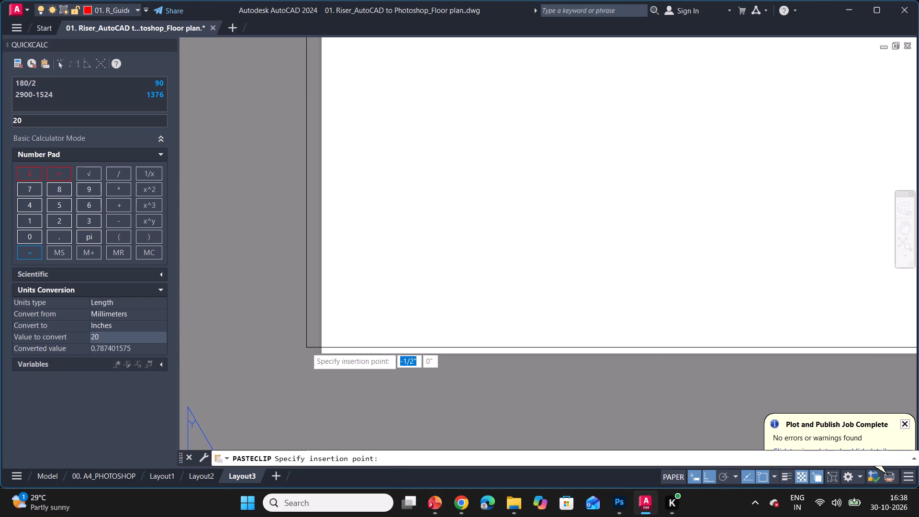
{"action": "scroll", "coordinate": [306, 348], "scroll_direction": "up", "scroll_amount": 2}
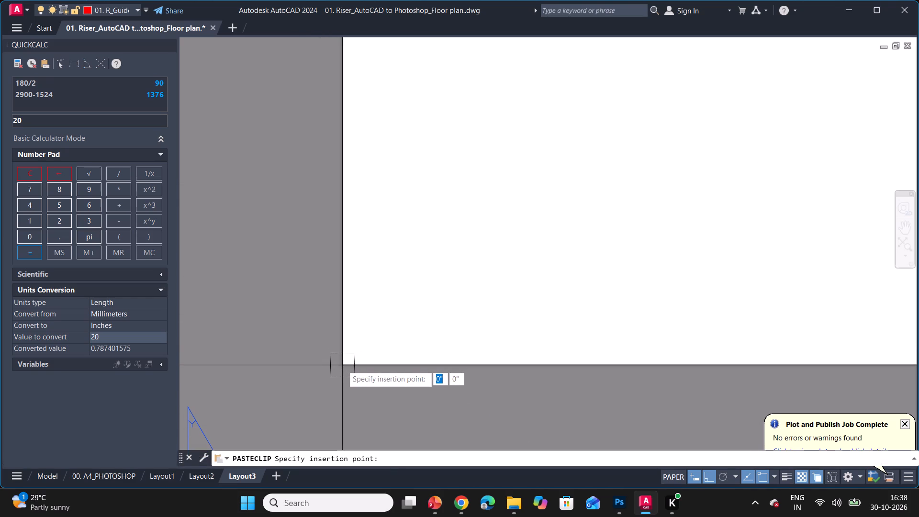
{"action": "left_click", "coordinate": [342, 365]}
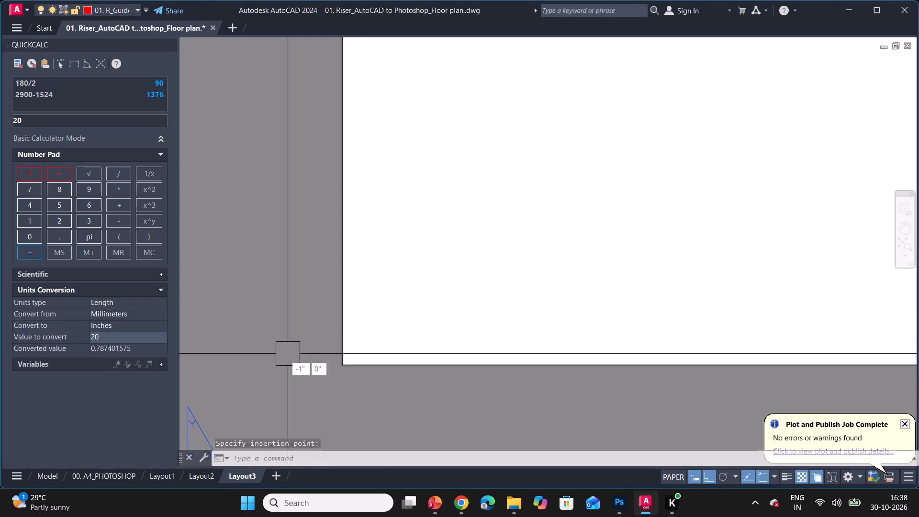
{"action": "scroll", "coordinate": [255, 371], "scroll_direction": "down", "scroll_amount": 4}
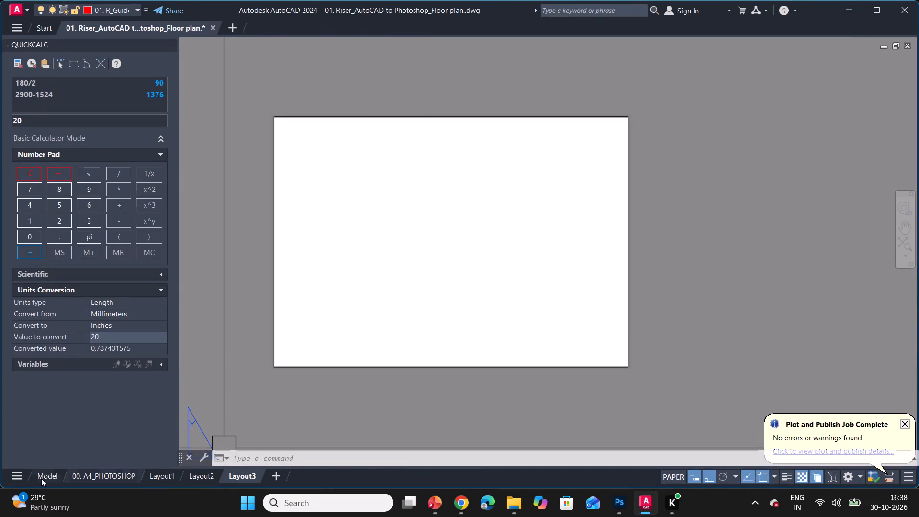
Copy all of Layout2's paper-space content, including the floor plan viewport, into Layout3 at the sheet's lower-left corner.
{"action": "left_click", "coordinate": [204, 474]}
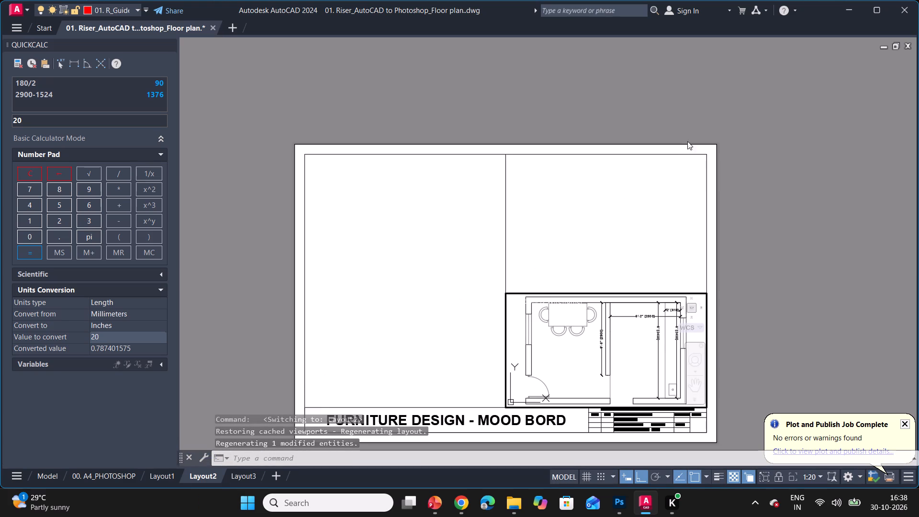
{"action": "left_click", "coordinate": [740, 135]}
{"action": "double_click", "coordinate": [736, 133]}
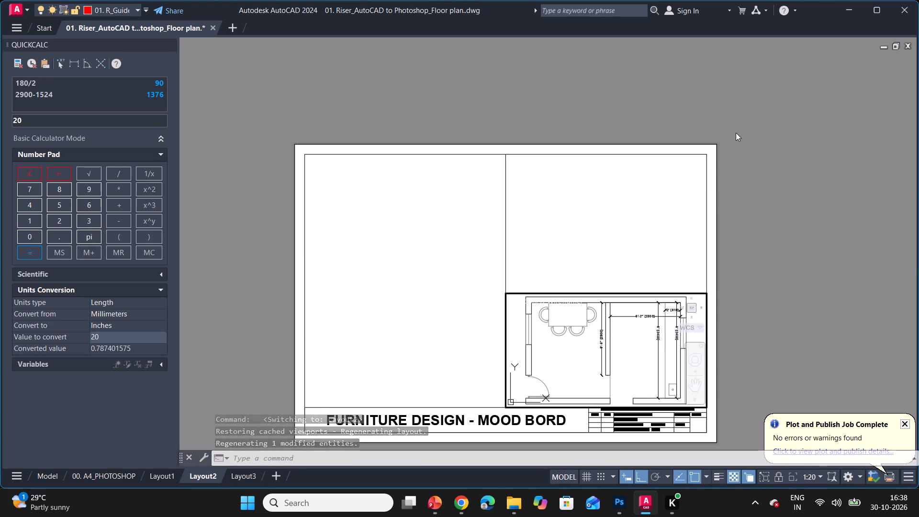
{"action": "scroll", "coordinate": [701, 94], "scroll_direction": "down", "scroll_amount": 2}
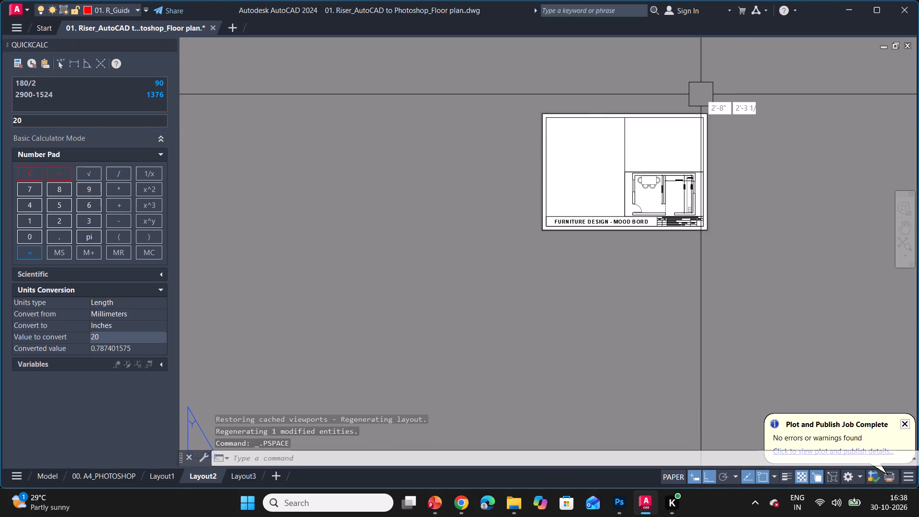
{"action": "left_click", "coordinate": [720, 93]}
{"action": "left_click", "coordinate": [535, 246]}
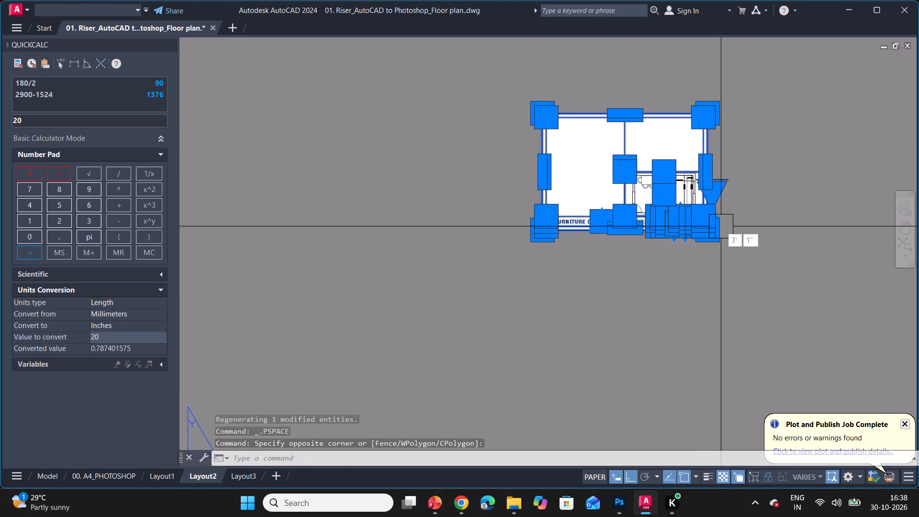
{"action": "key", "text": "ctrl+c"}
{"action": "left_click", "coordinate": [248, 472]}
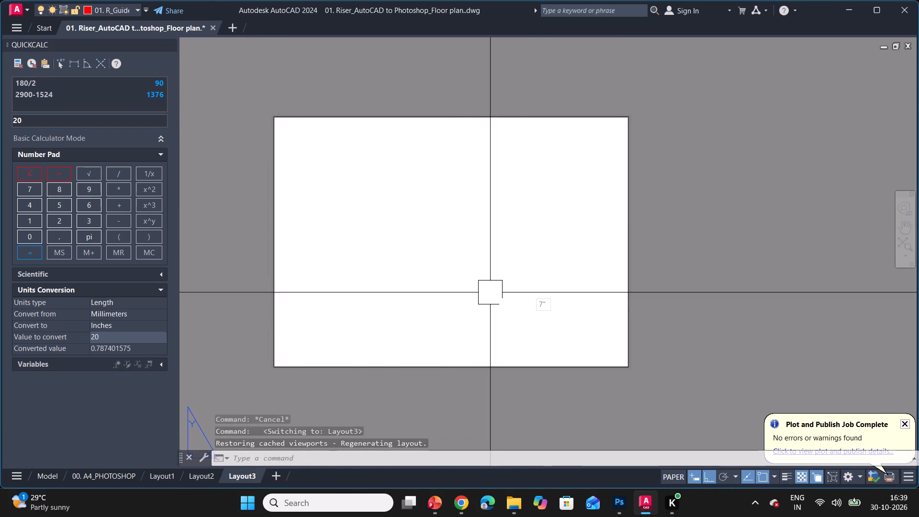
{"action": "key", "text": "ctrl+v"}
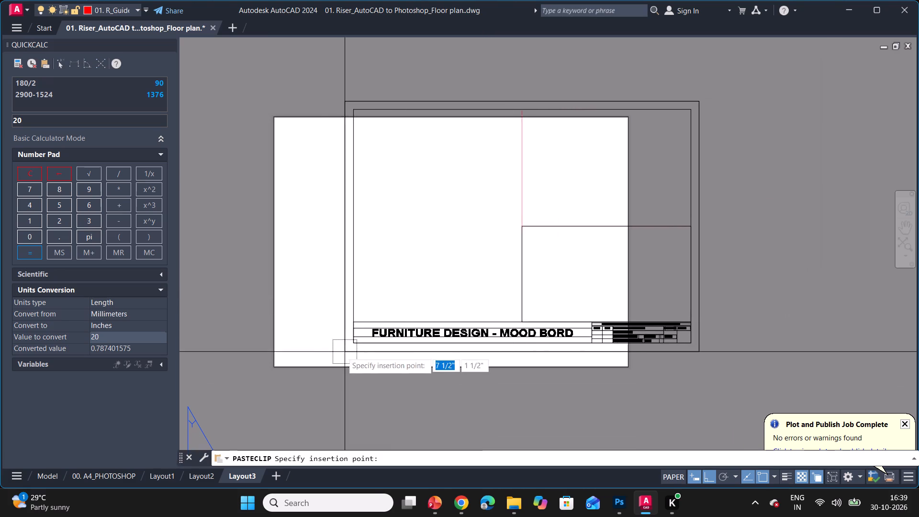
{"action": "left_click", "coordinate": [270, 369]}
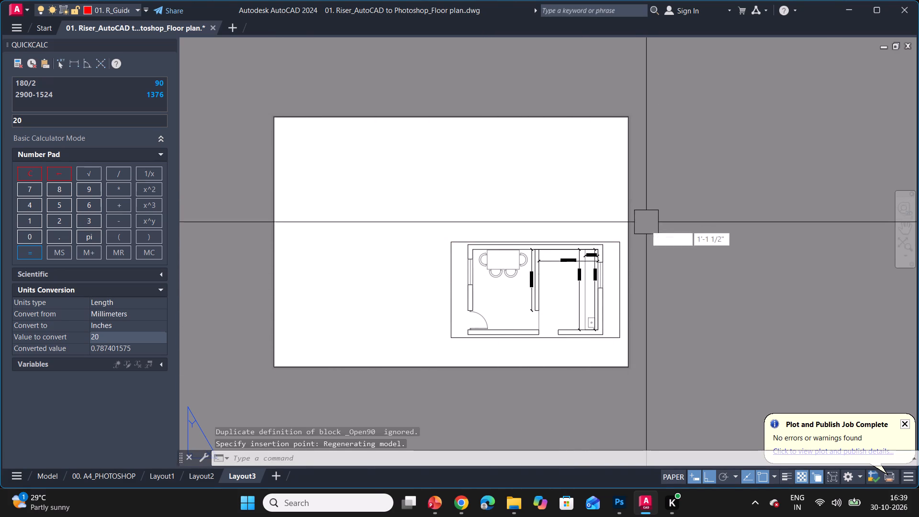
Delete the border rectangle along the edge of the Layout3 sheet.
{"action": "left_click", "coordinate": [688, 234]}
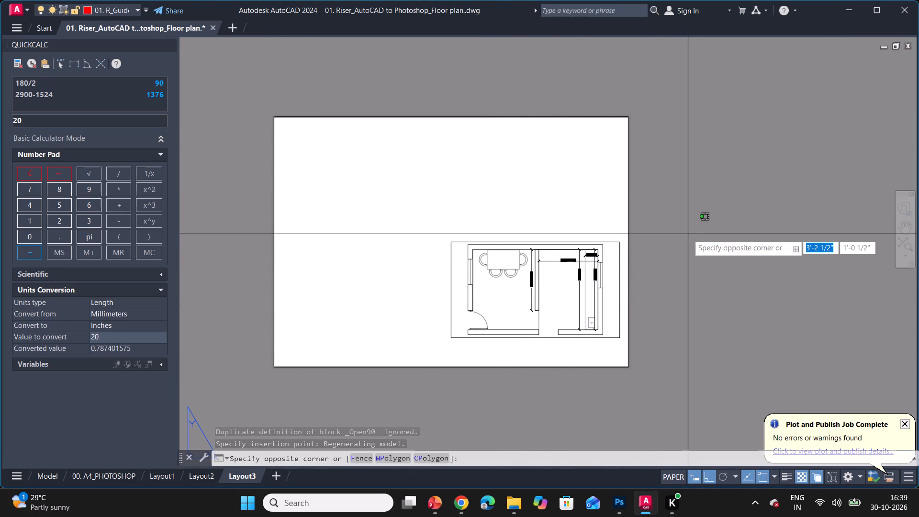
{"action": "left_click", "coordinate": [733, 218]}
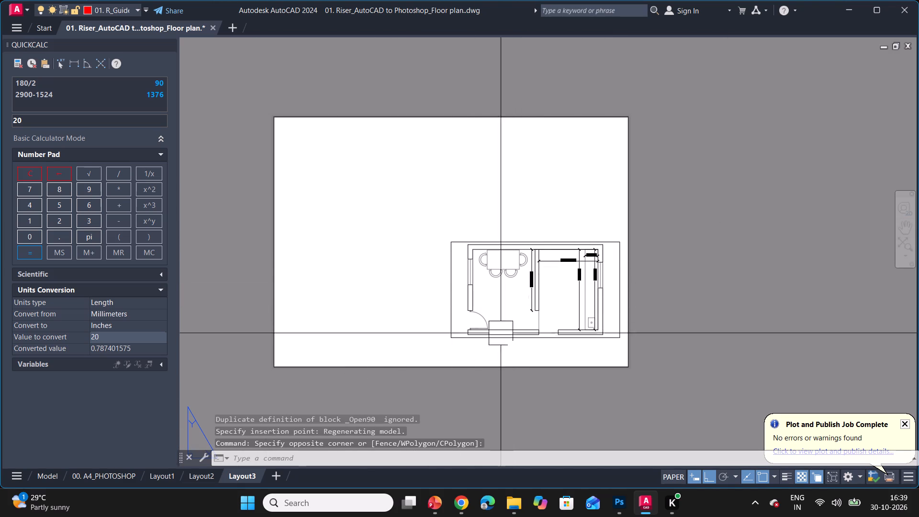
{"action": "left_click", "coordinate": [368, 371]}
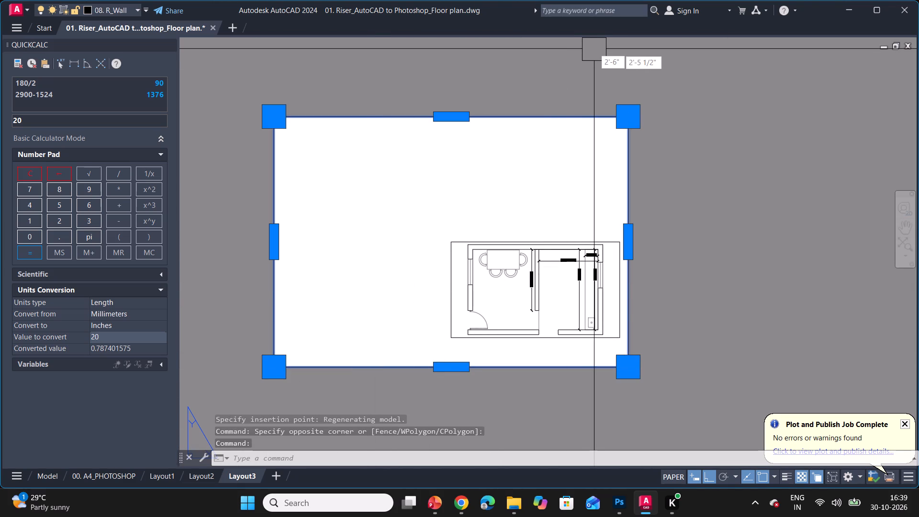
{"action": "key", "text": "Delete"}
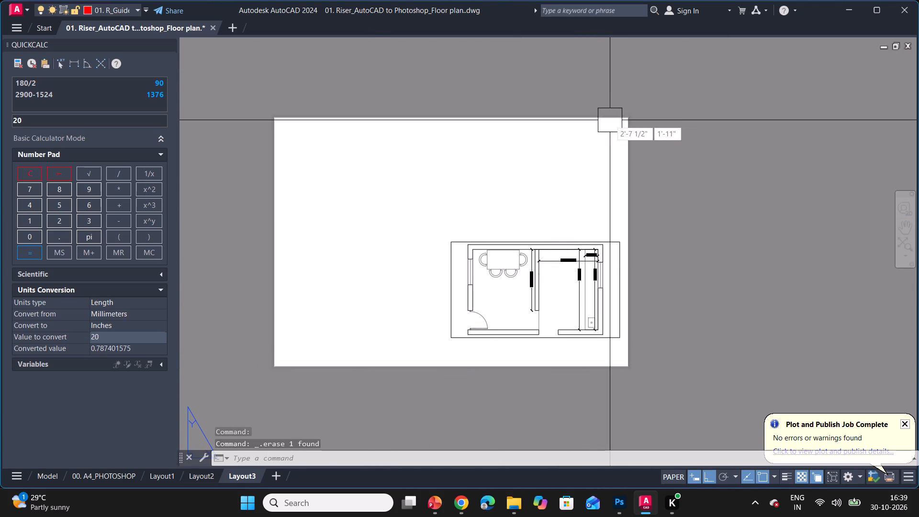
Assign the floor plan viewport's frame in Layout3 to the 01. R_Guide line layer.
{"action": "scroll", "coordinate": [496, 270], "scroll_direction": "up", "scroll_amount": 2}
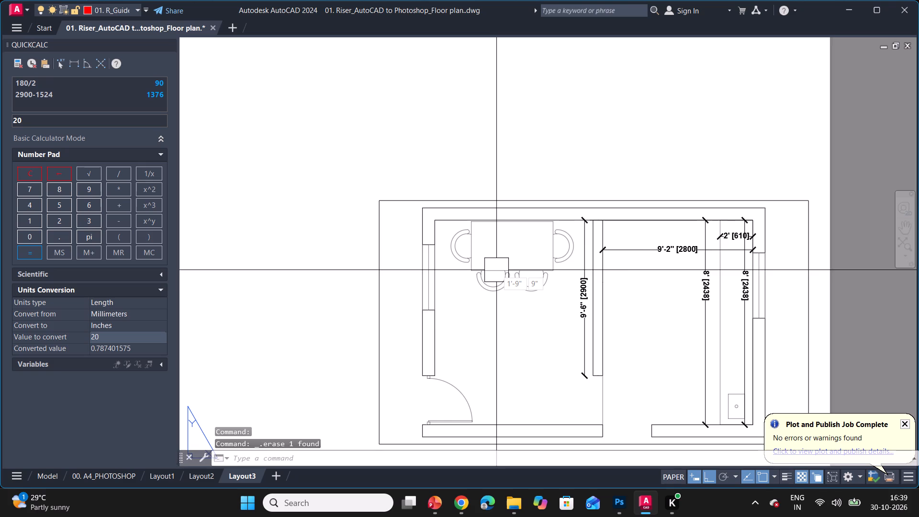
{"action": "scroll", "coordinate": [497, 270], "scroll_direction": "down", "scroll_amount": 1}
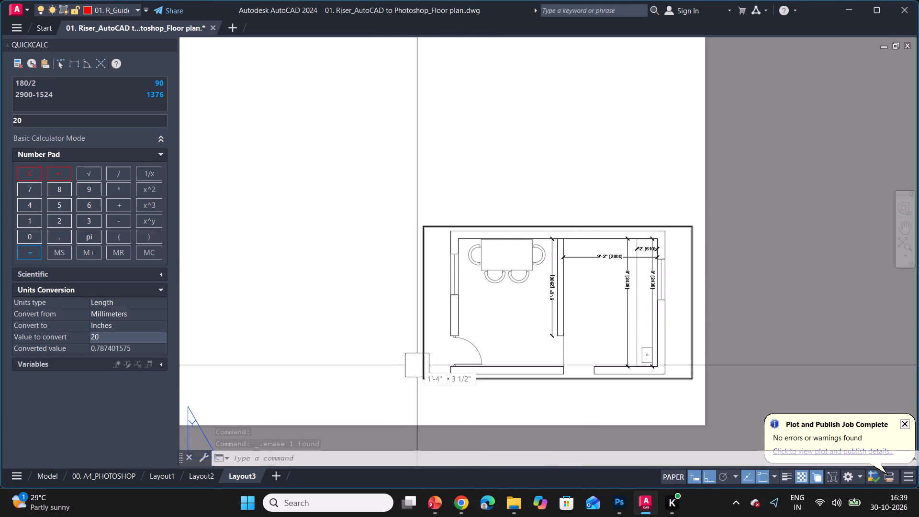
{"action": "left_click", "coordinate": [417, 365]}
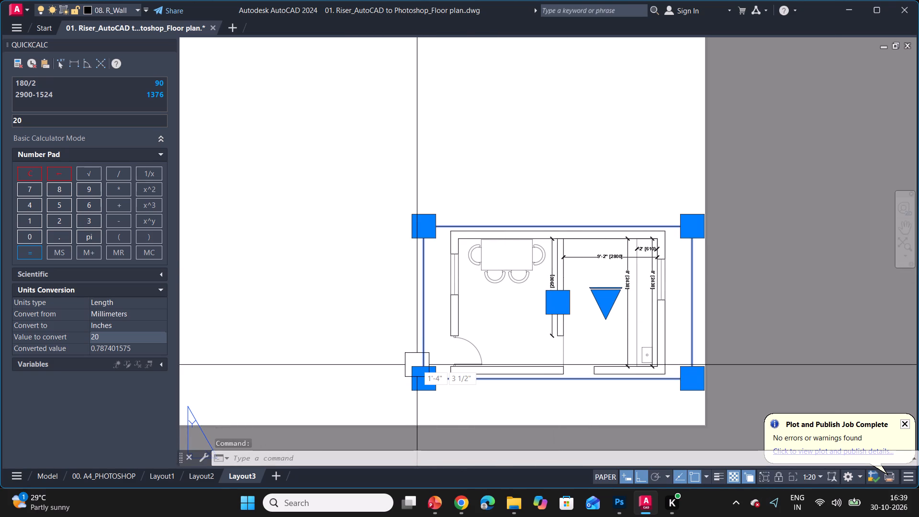
{"action": "left_click", "coordinate": [136, 6]}
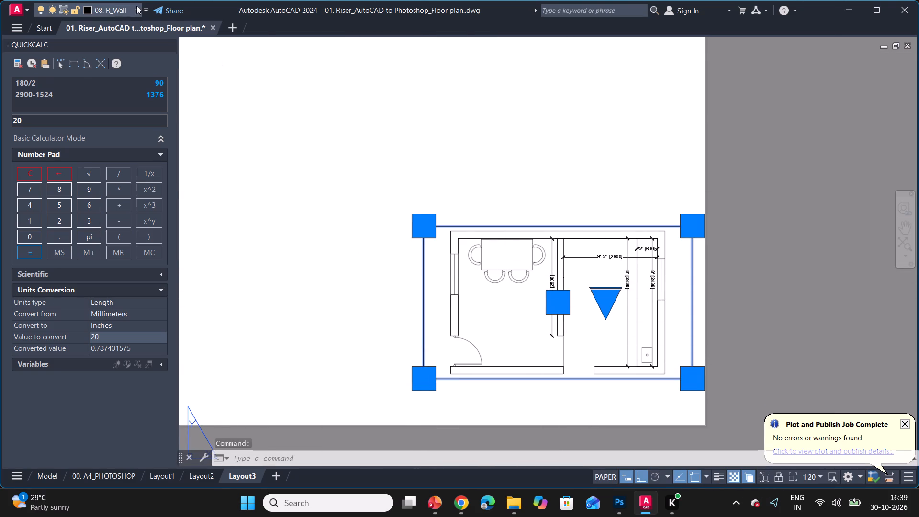
{"action": "left_click", "coordinate": [126, 37]}
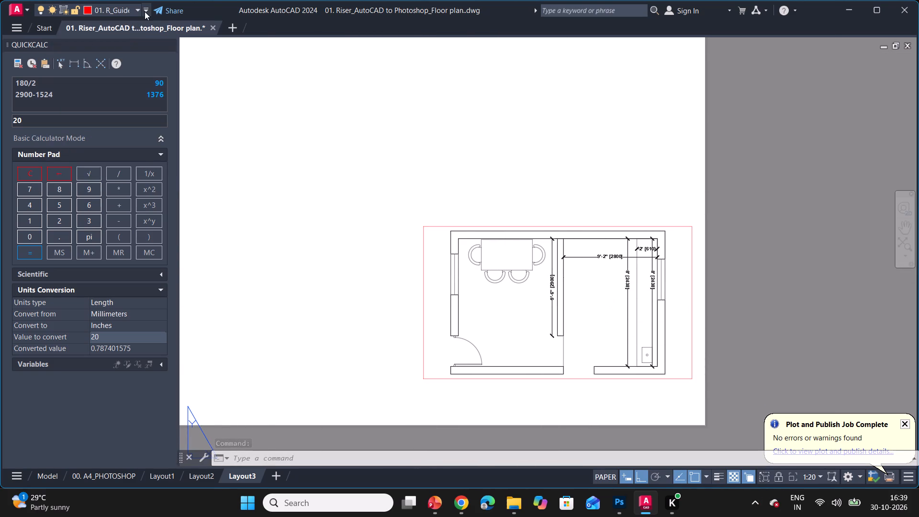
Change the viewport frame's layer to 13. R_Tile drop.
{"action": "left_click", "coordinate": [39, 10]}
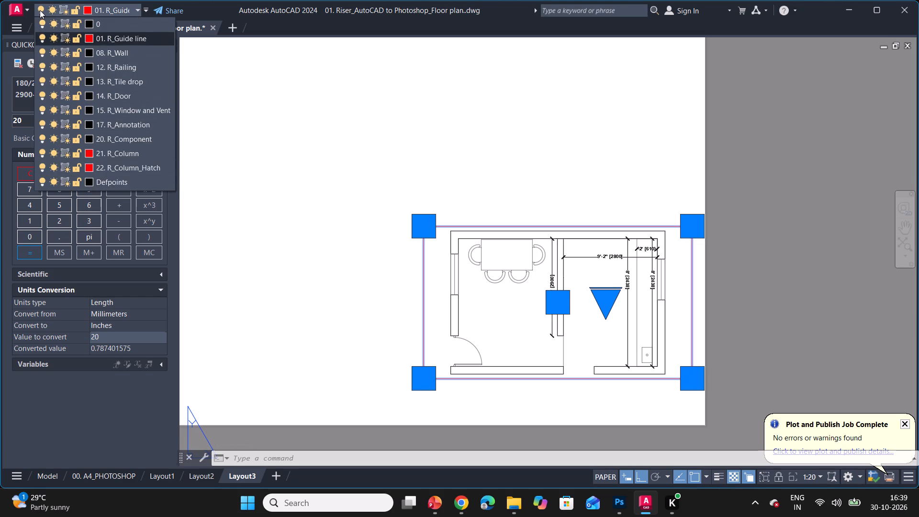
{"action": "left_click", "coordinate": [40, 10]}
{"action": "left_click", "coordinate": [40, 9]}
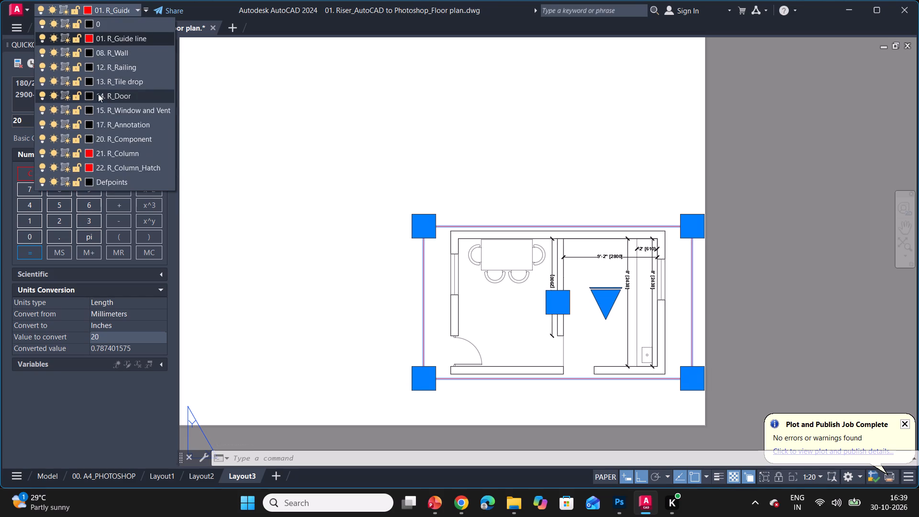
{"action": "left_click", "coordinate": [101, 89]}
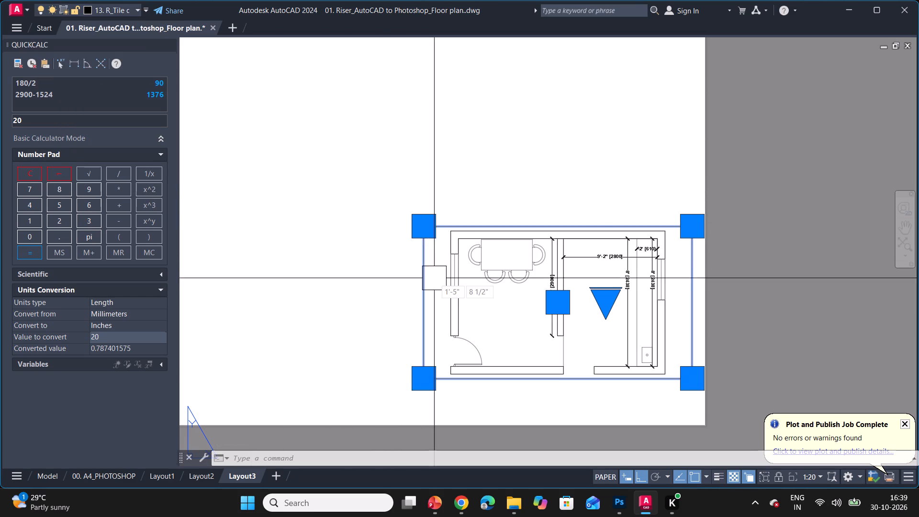
Reassign the floor plan viewport's frame to the 01. R_Guide line layer and clear the selection.
{"action": "left_click", "coordinate": [424, 274]}
{"action": "left_click", "coordinate": [128, 9]}
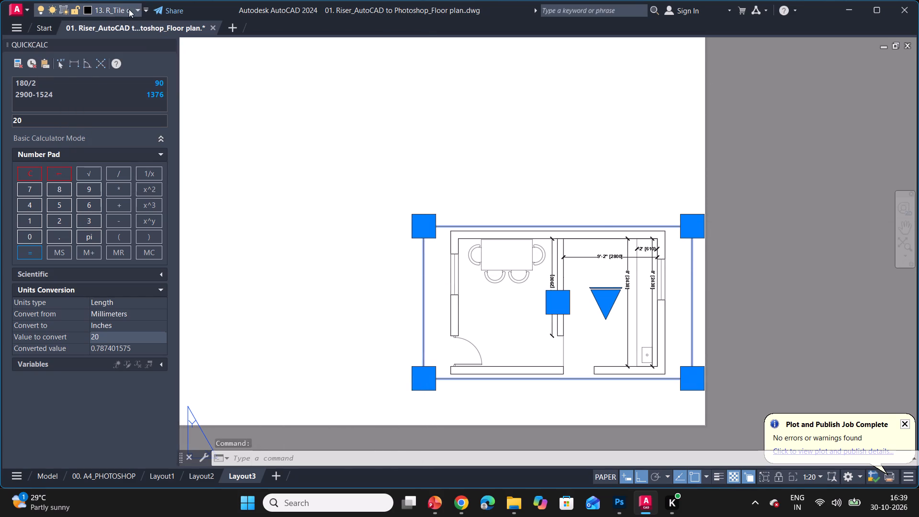
{"action": "left_click", "coordinate": [108, 43]}
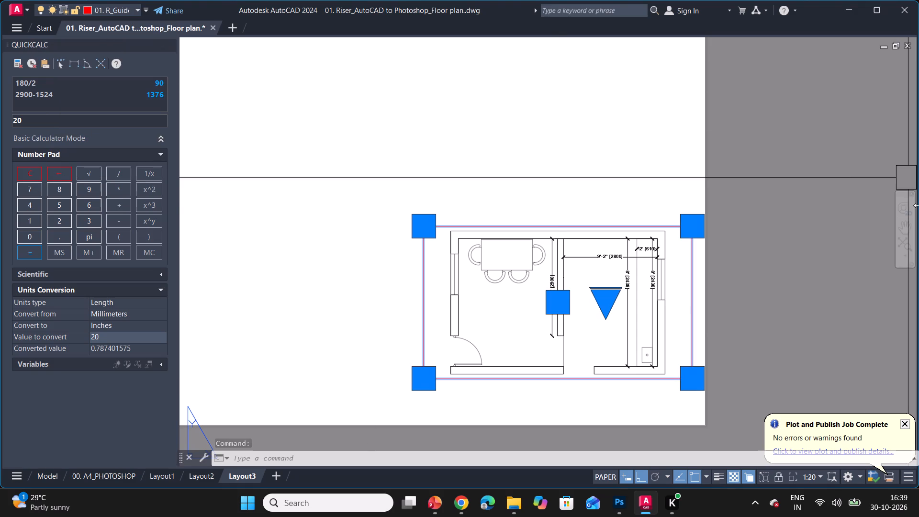
{"action": "left_click", "coordinate": [823, 203]}
{"action": "left_click", "coordinate": [823, 203]}
{"action": "key", "text": "Escape"}
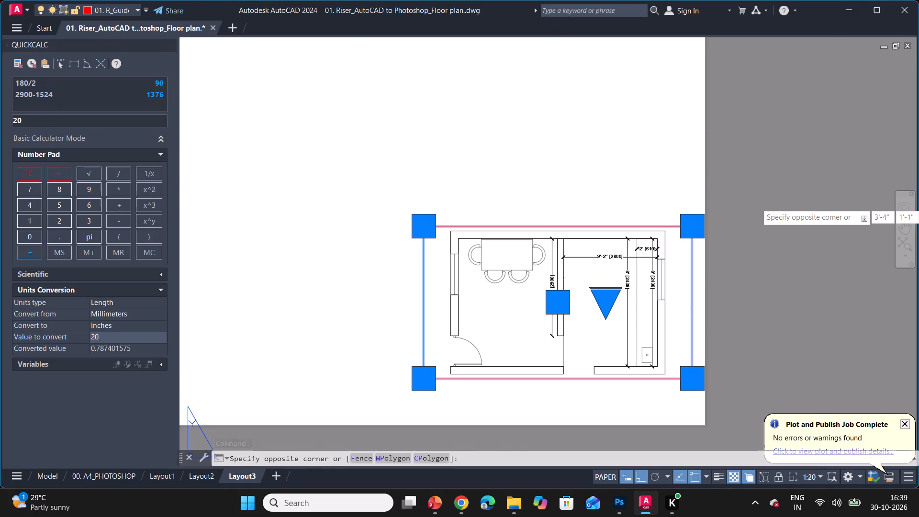
{"action": "key", "text": "Escape"}
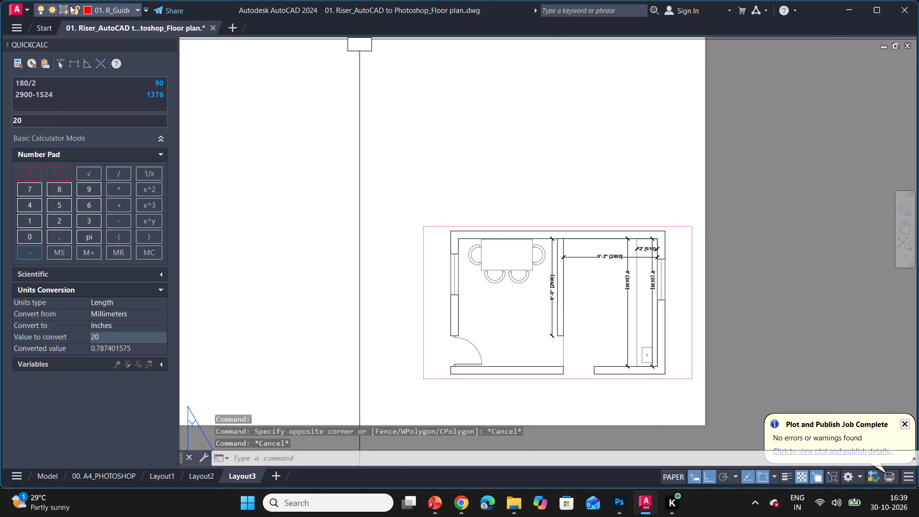
Make 14. R_Door the current layer and turn off the 01. R_Guide line layer.
{"action": "left_click", "coordinate": [135, 11]}
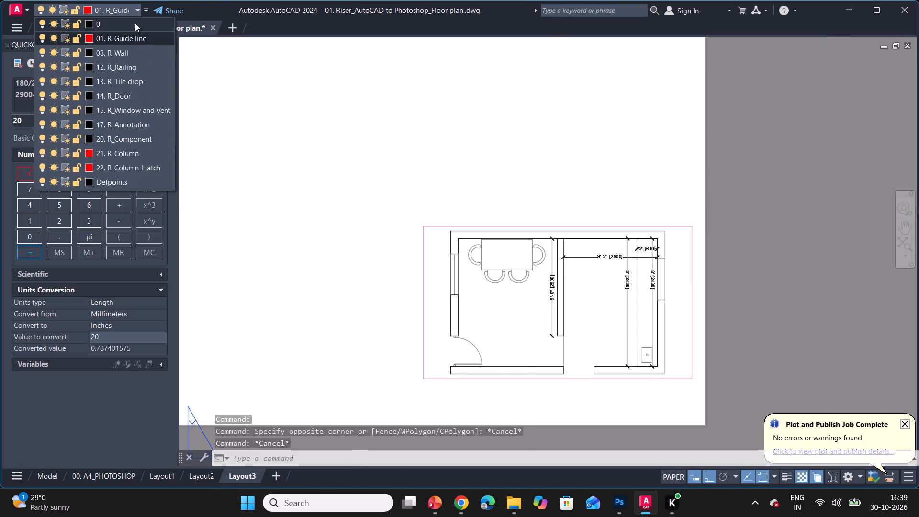
{"action": "left_click", "coordinate": [134, 97]}
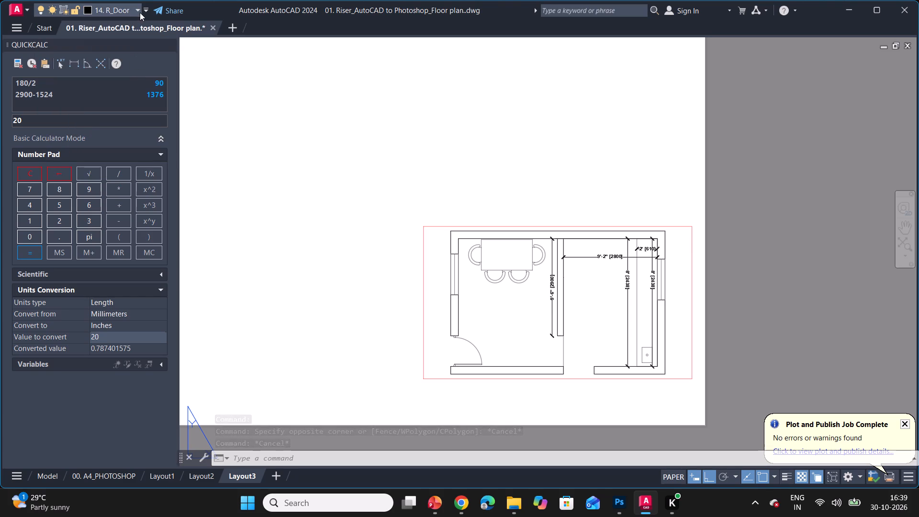
{"action": "left_click", "coordinate": [140, 12]}
{"action": "left_click", "coordinate": [41, 35]}
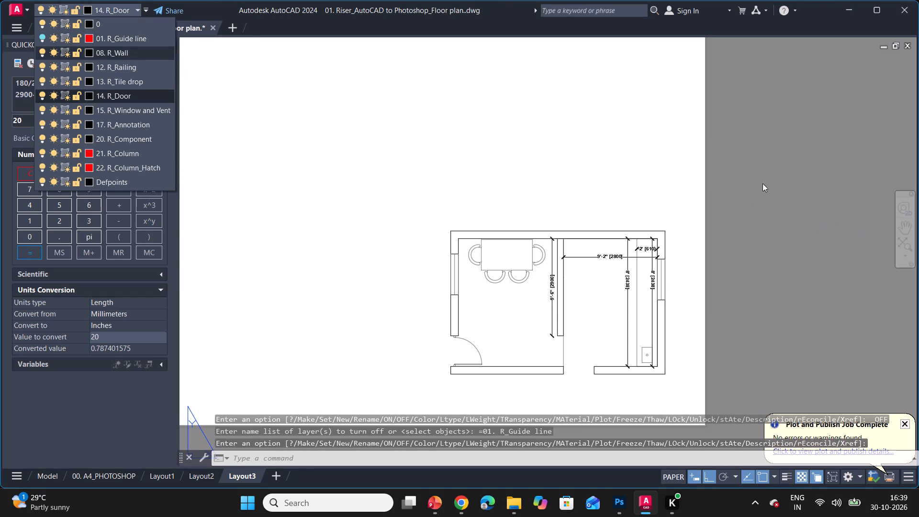
{"action": "scroll", "coordinate": [802, 144], "scroll_direction": "down", "scroll_amount": 1}
{"action": "scroll", "coordinate": [803, 144], "scroll_direction": "up", "scroll_amount": 1}
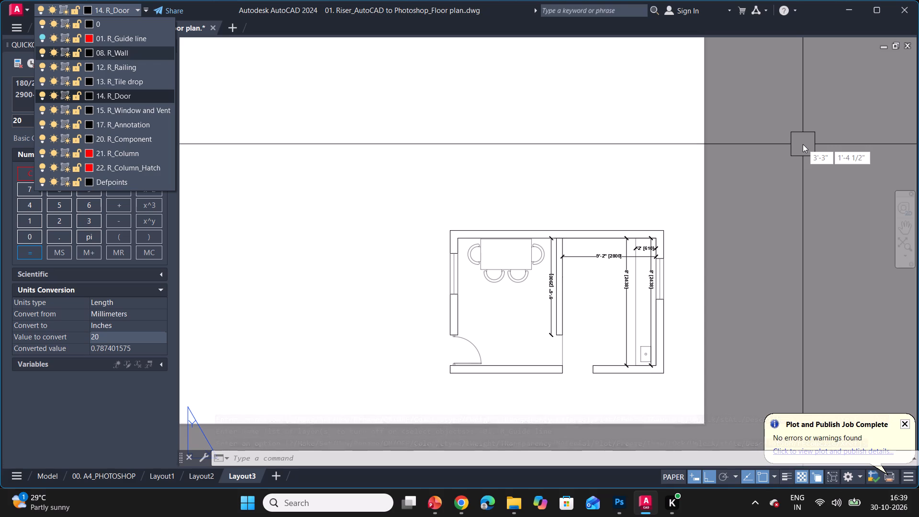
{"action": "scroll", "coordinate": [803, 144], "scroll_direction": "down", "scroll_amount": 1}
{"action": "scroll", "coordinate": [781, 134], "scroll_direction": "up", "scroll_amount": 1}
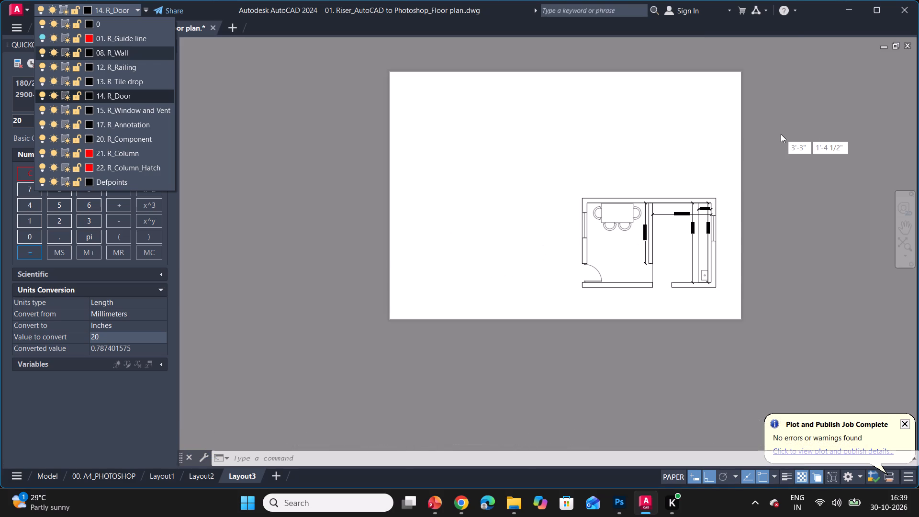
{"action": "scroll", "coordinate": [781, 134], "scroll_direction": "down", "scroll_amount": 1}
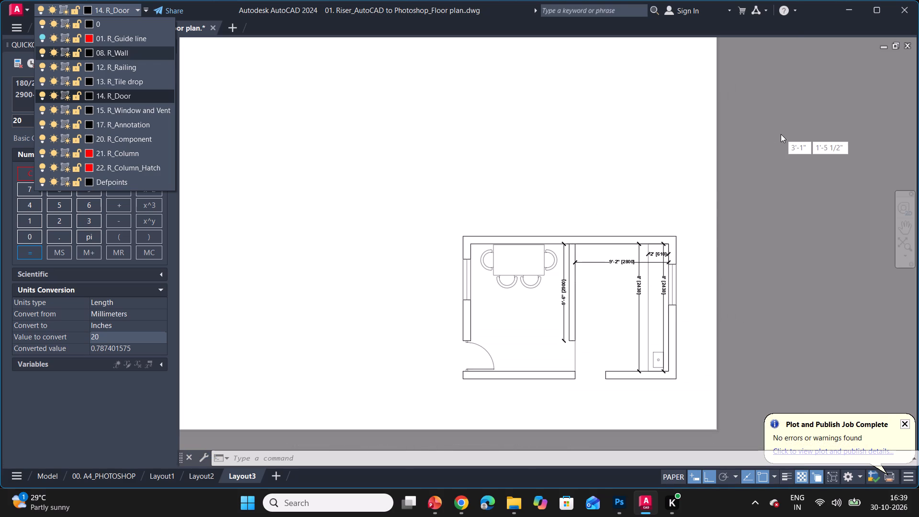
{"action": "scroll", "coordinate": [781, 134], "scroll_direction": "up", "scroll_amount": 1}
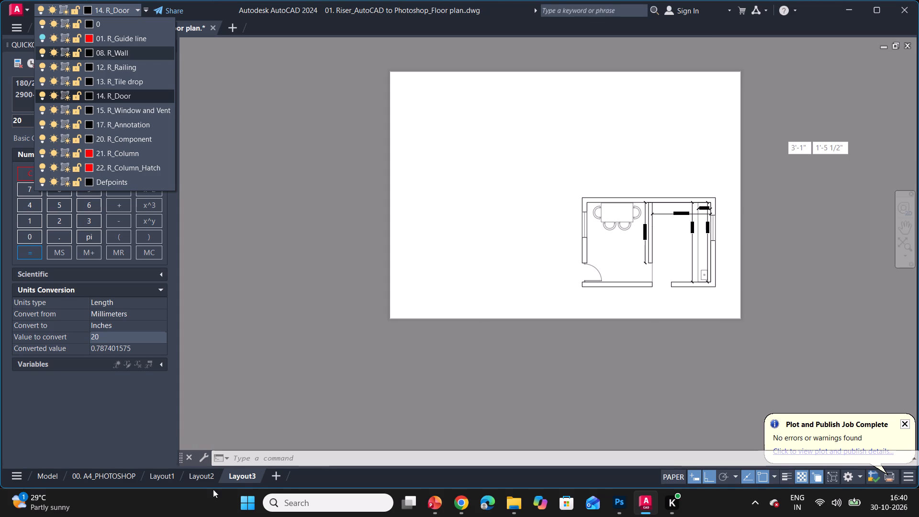
Start a plot of Layout3 with its existing DWG To PDF settings and preview the sheet.
{"action": "right_click", "coordinate": [252, 474]}
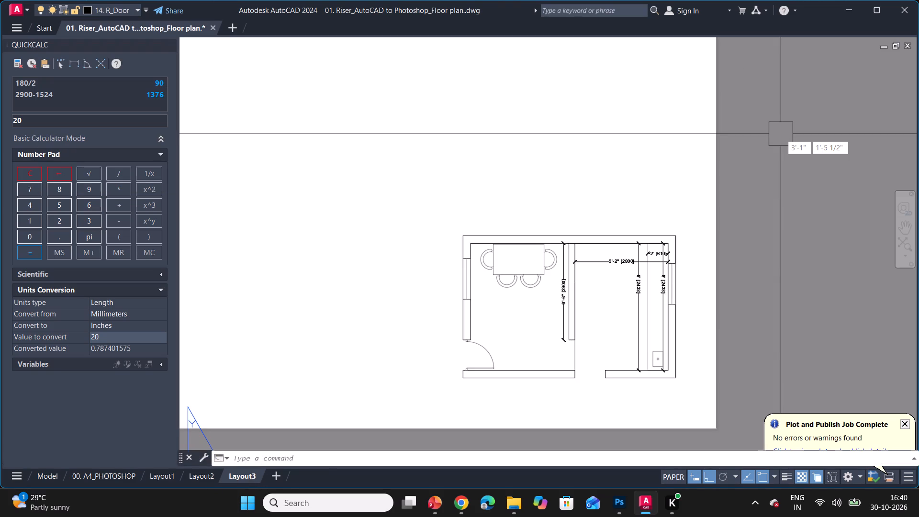
{"action": "right_click", "coordinate": [246, 475]}
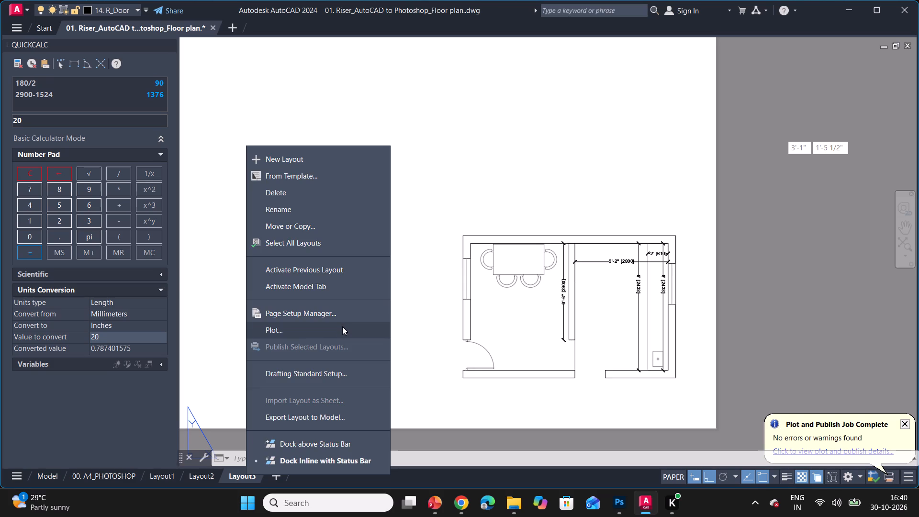
{"action": "left_click", "coordinate": [342, 326]}
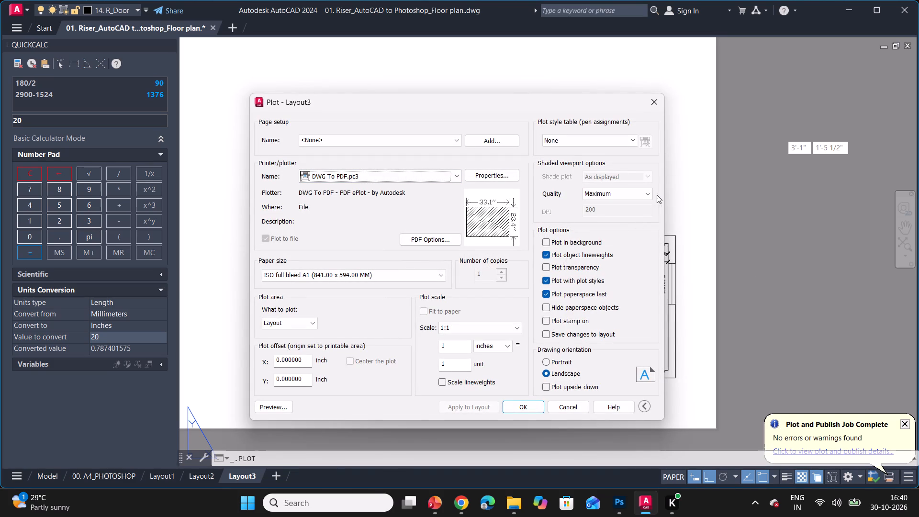
{"action": "left_click", "coordinate": [282, 408]}
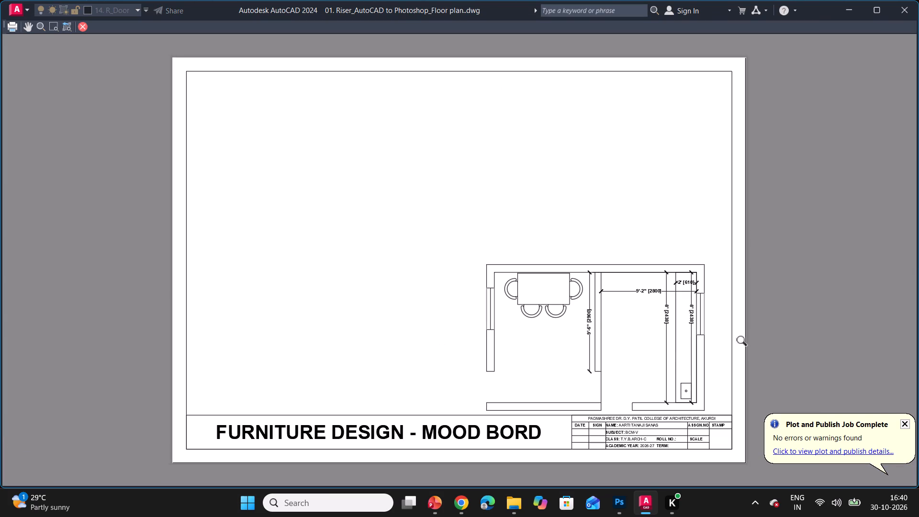
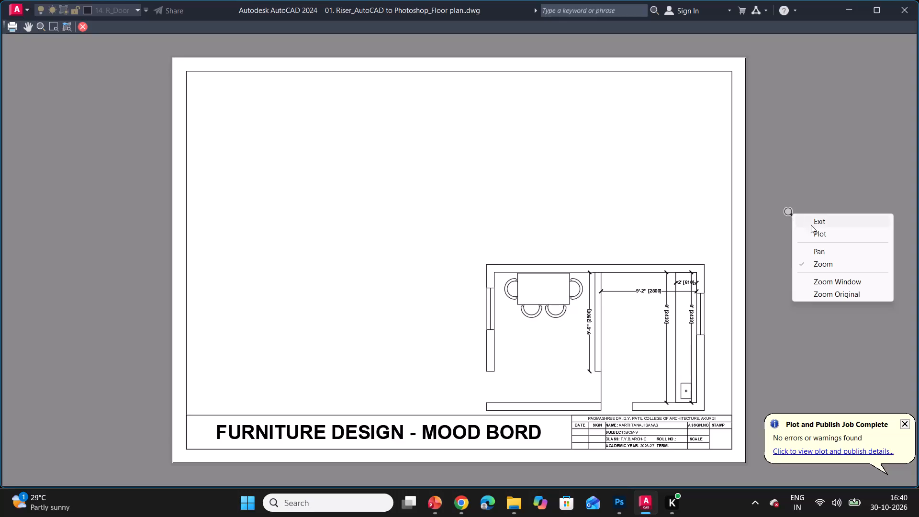
Leave the plot preview and cancel the Layout3 plot.
{"action": "left_click", "coordinate": [817, 221]}
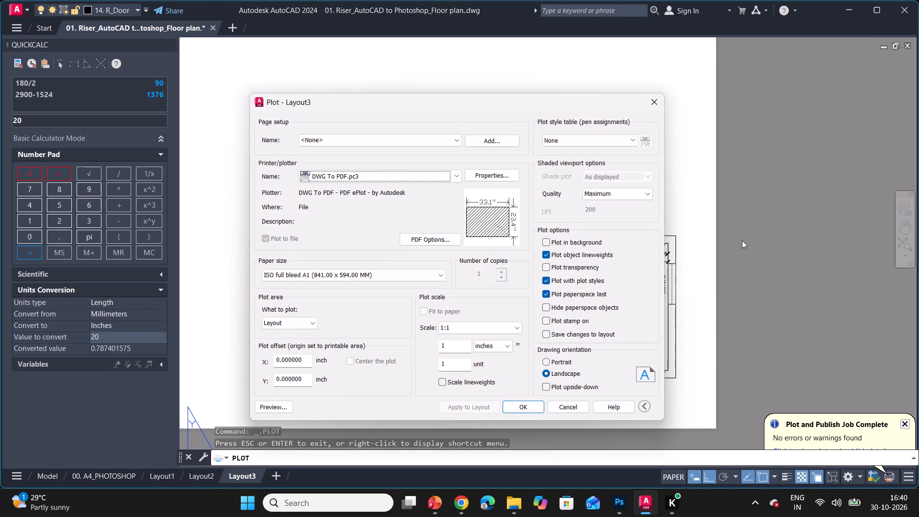
{"action": "left_click", "coordinate": [647, 101]}
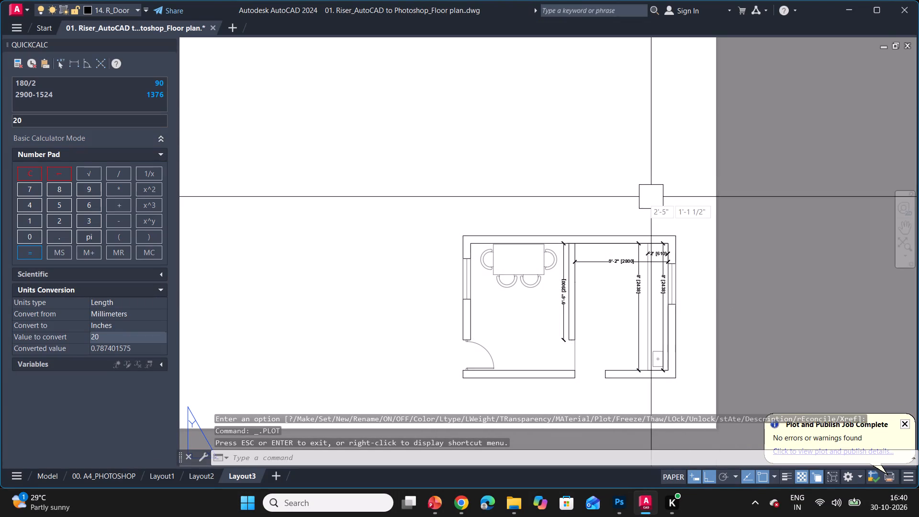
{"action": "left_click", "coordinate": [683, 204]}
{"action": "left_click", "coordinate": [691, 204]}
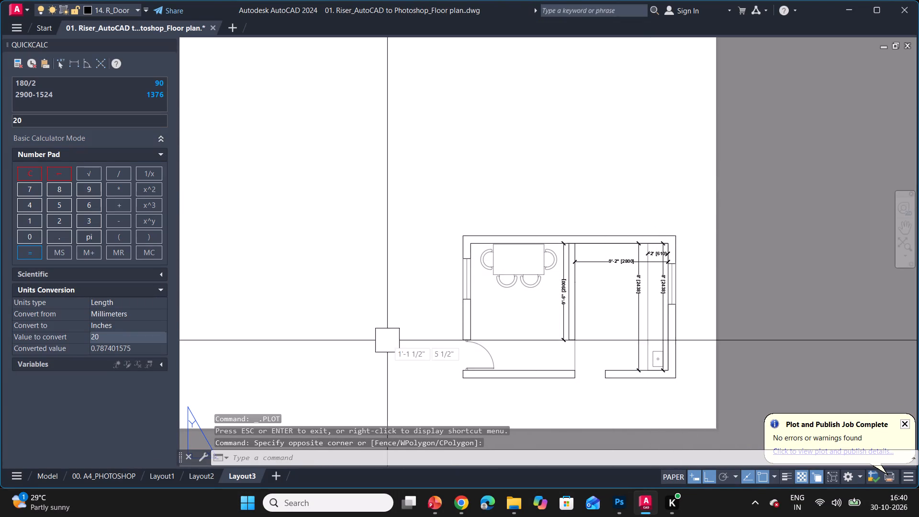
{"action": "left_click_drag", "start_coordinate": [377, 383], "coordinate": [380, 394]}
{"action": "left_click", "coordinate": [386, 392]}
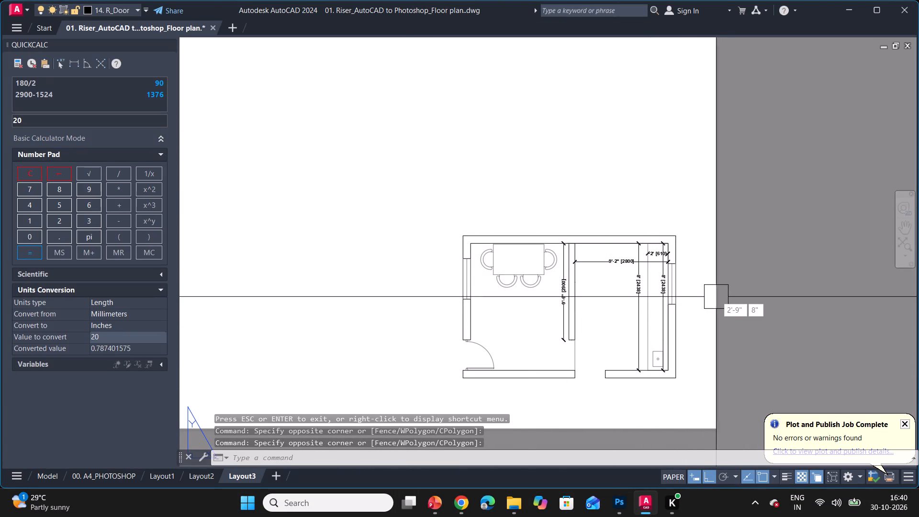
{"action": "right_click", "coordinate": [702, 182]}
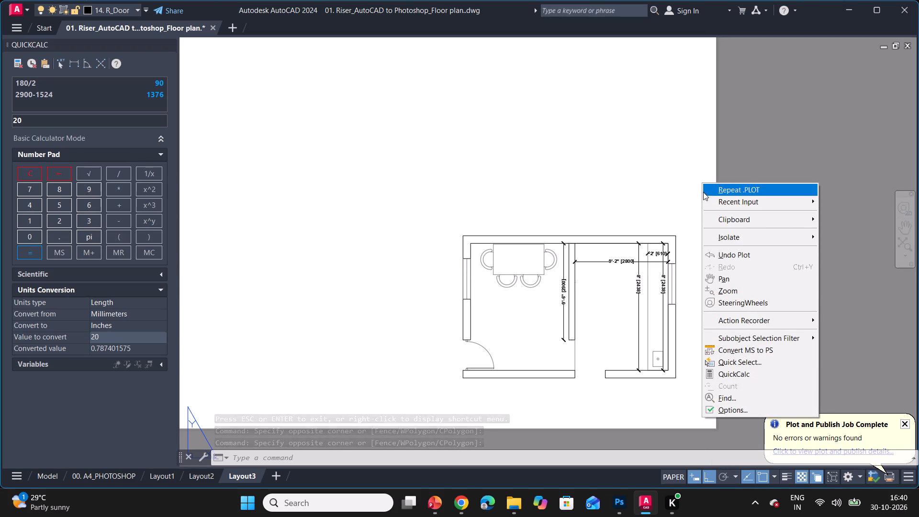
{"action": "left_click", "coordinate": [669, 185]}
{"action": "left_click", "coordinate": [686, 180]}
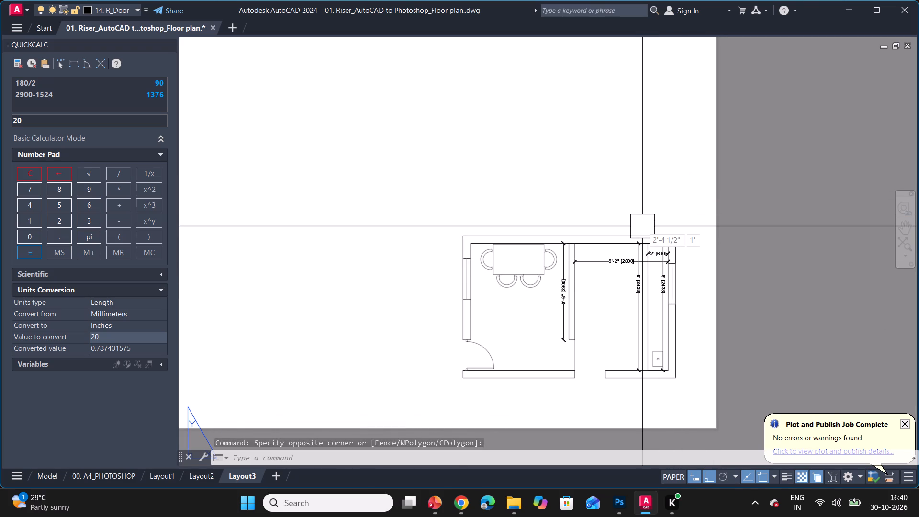
Regenerate the Layout3 display.
{"action": "type", "text": "RE"}
{"action": "key", "text": "space"}
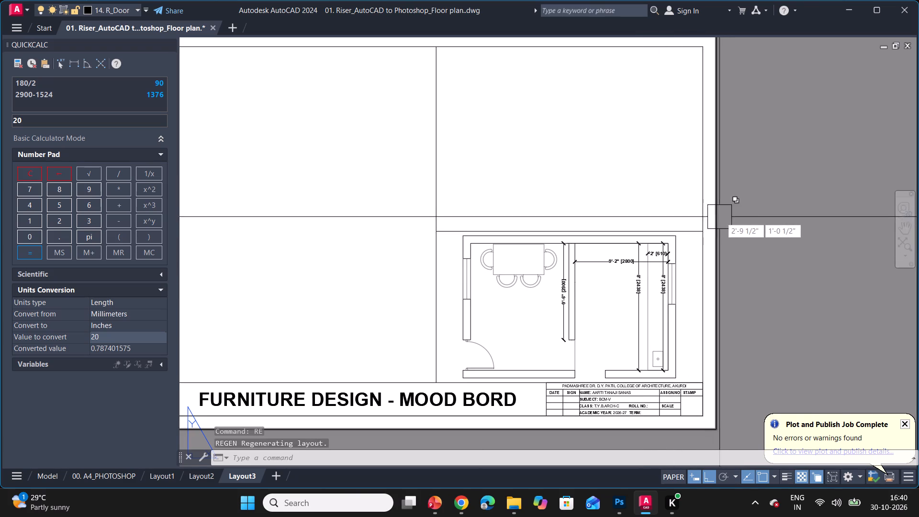
Erase the FURNITURE DESIGN - MOOD BORD title and the border lines around the Layout3 sheet.
{"action": "scroll", "coordinate": [759, 225], "scroll_direction": "down", "scroll_amount": 1}
{"action": "scroll", "coordinate": [485, 336], "scroll_direction": "up", "scroll_amount": 1}
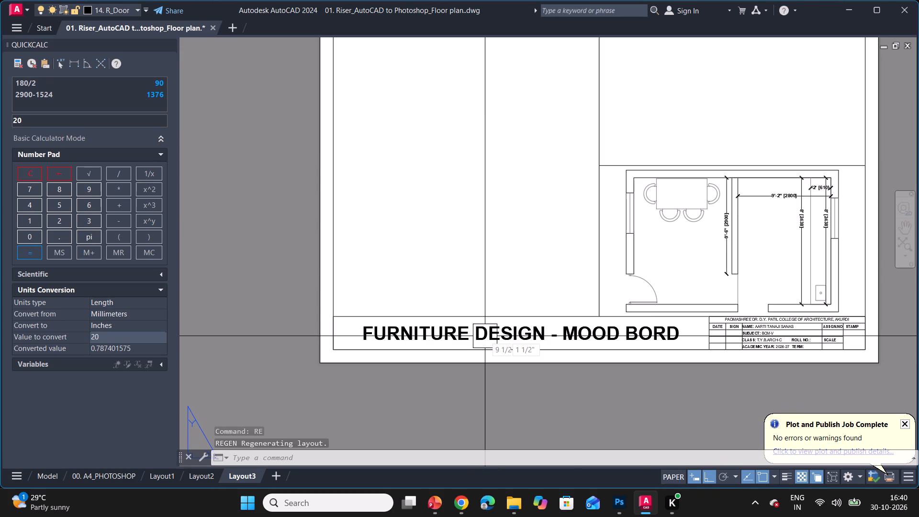
{"action": "left_click", "coordinate": [513, 289]}
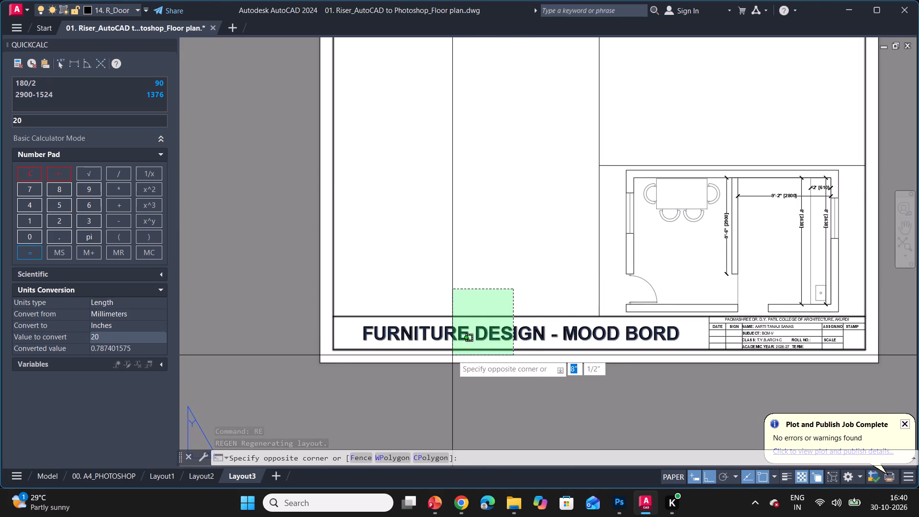
{"action": "left_click", "coordinate": [452, 355]}
{"action": "key", "text": "Delete"}
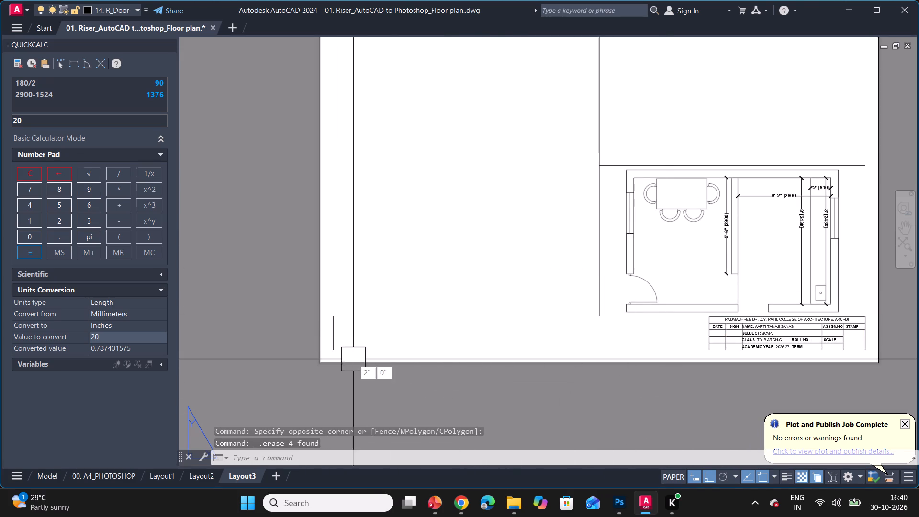
{"action": "left_click", "coordinate": [346, 391]}
{"action": "left_click", "coordinate": [312, 285]}
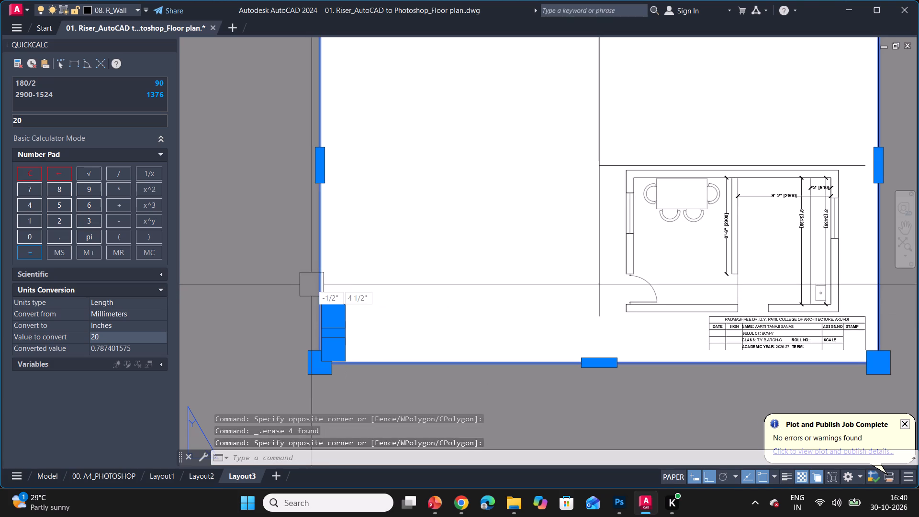
{"action": "key", "text": "Delete"}
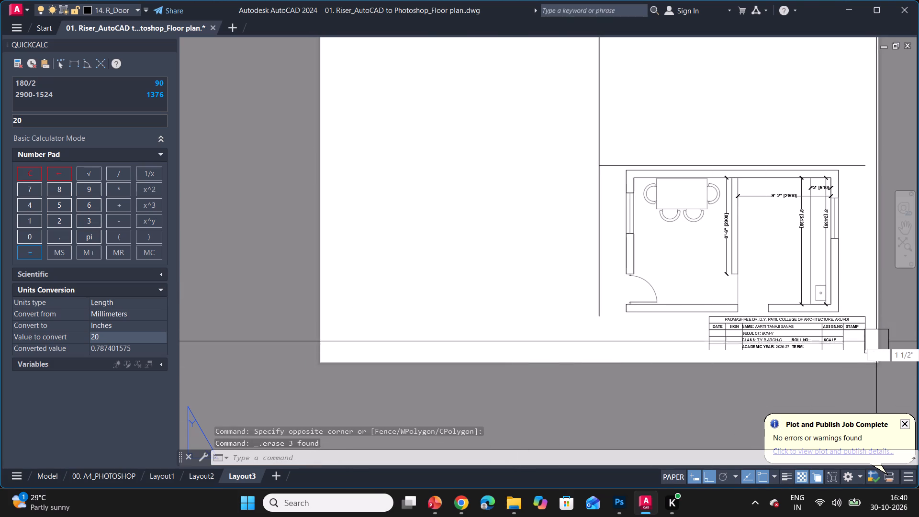
Erase the whole college title block table, including its text, below the floor plan.
{"action": "scroll", "coordinate": [877, 347], "scroll_direction": "up", "scroll_amount": 2}
{"action": "left_click", "coordinate": [868, 265]}
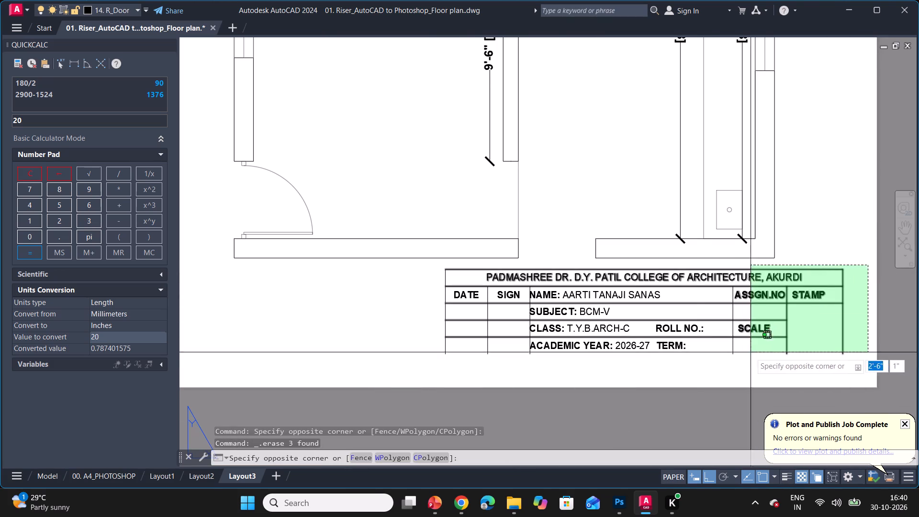
{"action": "left_click", "coordinate": [426, 374]}
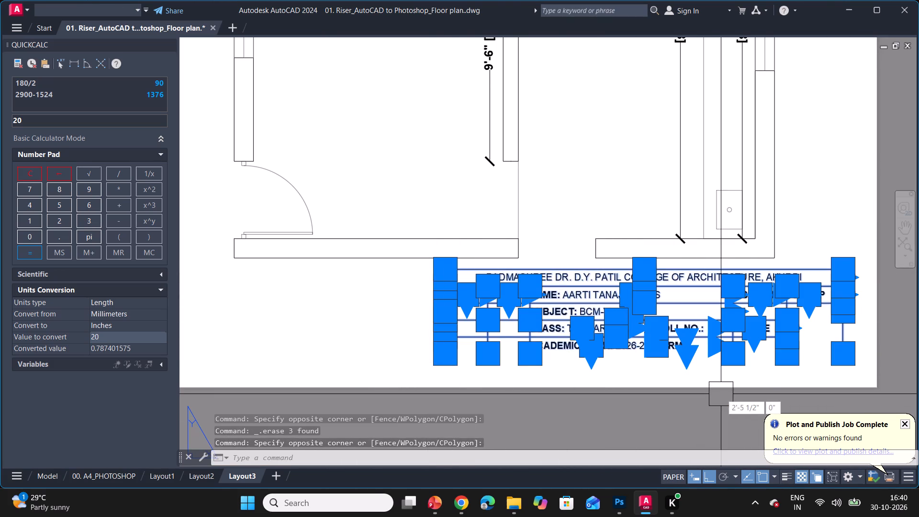
{"action": "key", "text": "Delete"}
Erase the vertical divider line beside the floor plan and the horizontal line above it.
{"action": "scroll", "coordinate": [806, 359], "scroll_direction": "down", "scroll_amount": 3}
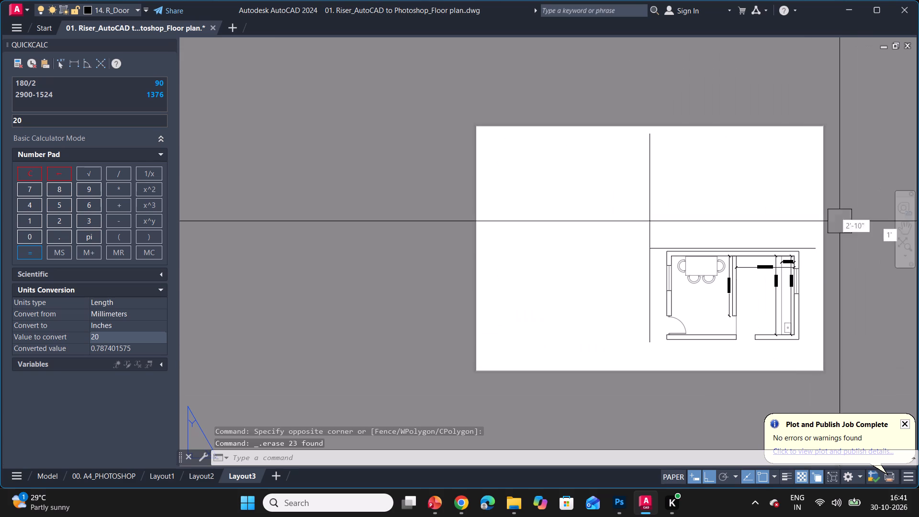
{"action": "left_click", "coordinate": [649, 187]}
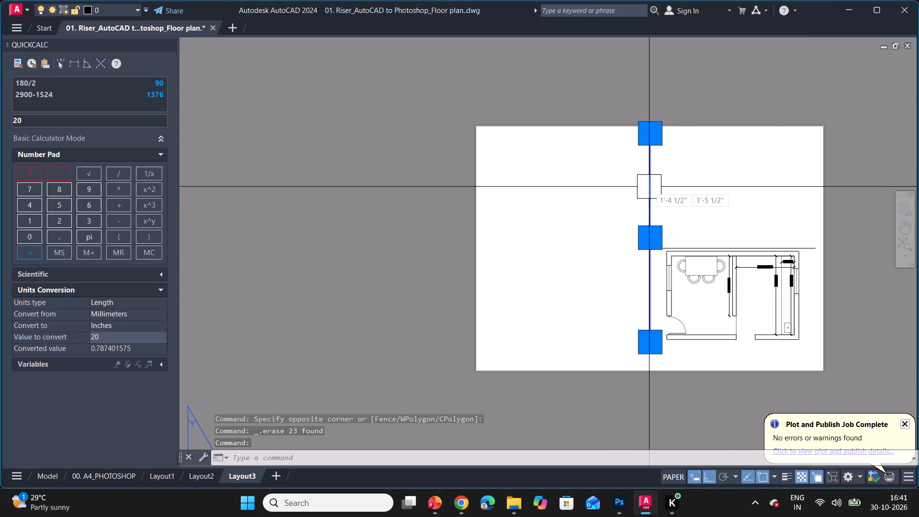
{"action": "key", "text": "Delete"}
{"action": "scroll", "coordinate": [654, 241], "scroll_direction": "up", "scroll_amount": 1}
{"action": "left_click", "coordinate": [653, 246]}
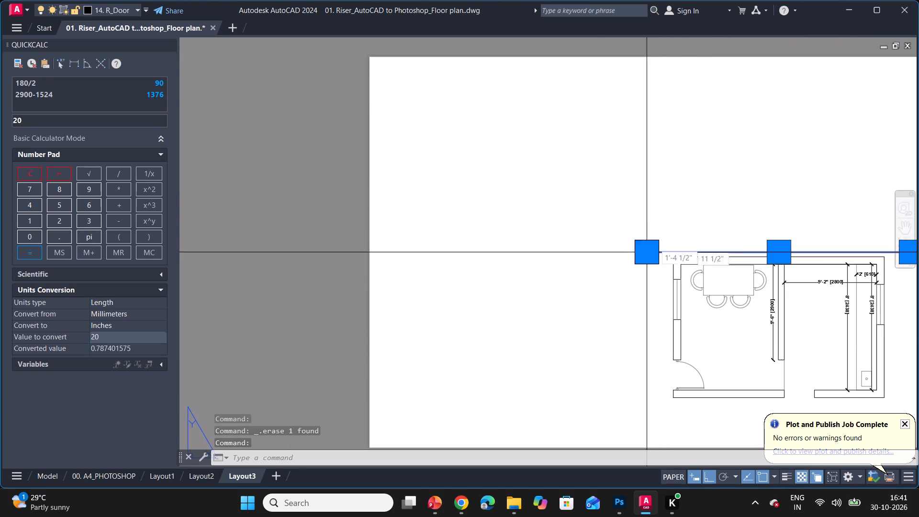
{"action": "key", "text": "Delete"}
Preview the Layout3 plot with its existing DWG To PDF settings, and close it without plotting.
{"action": "scroll", "coordinate": [413, 214], "scroll_direction": "down", "scroll_amount": 1}
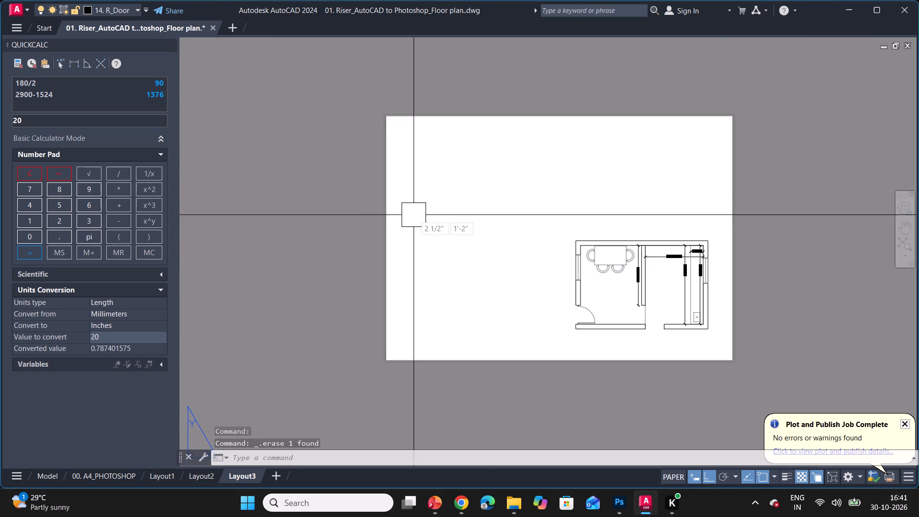
{"action": "scroll", "coordinate": [414, 215], "scroll_direction": "down", "scroll_amount": 1}
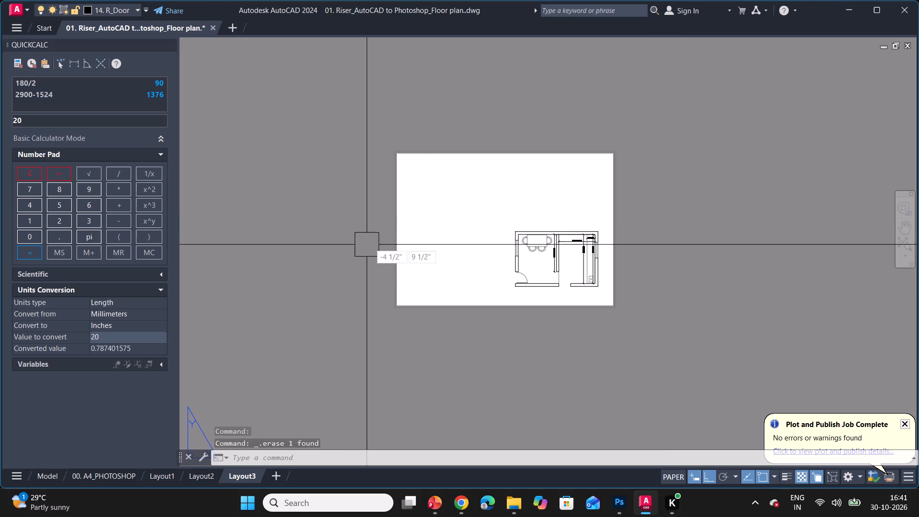
{"action": "right_click", "coordinate": [238, 479]}
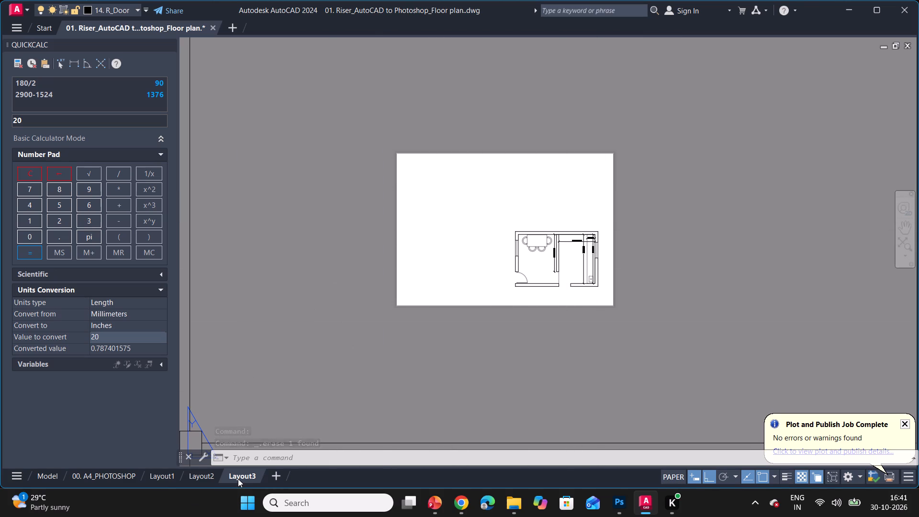
{"action": "left_click", "coordinate": [286, 333]}
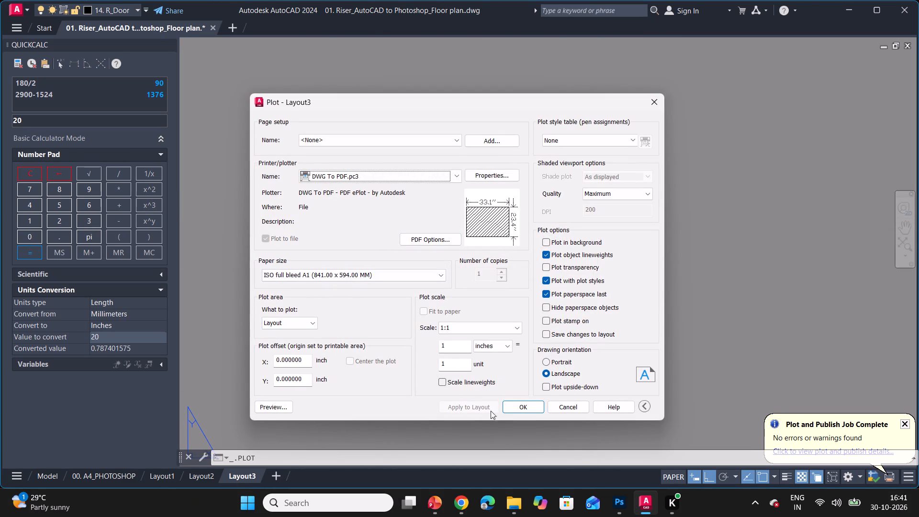
{"action": "left_click", "coordinate": [258, 406]}
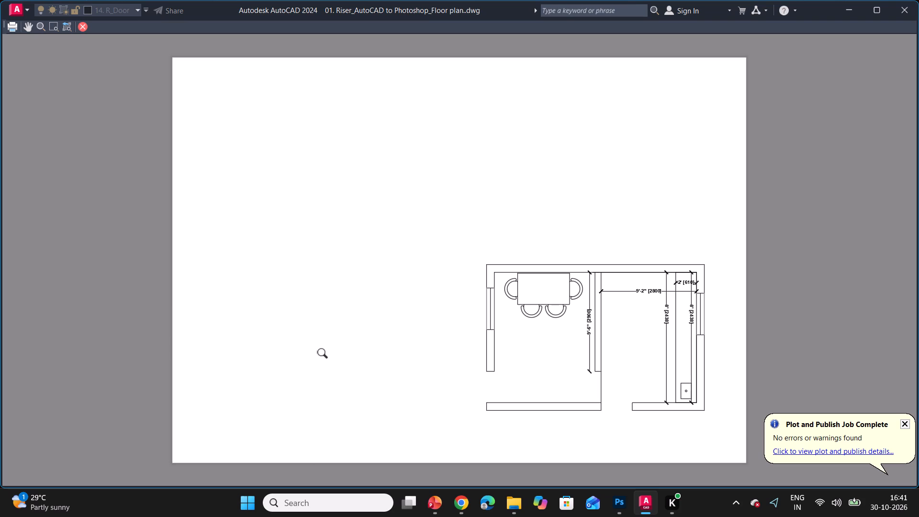
{"action": "right_click", "coordinate": [325, 355]}
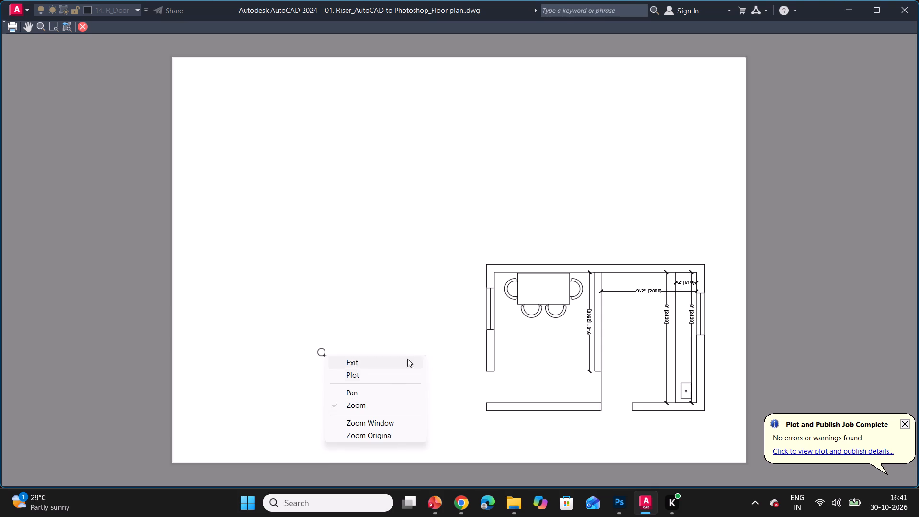
{"action": "left_click", "coordinate": [381, 365]}
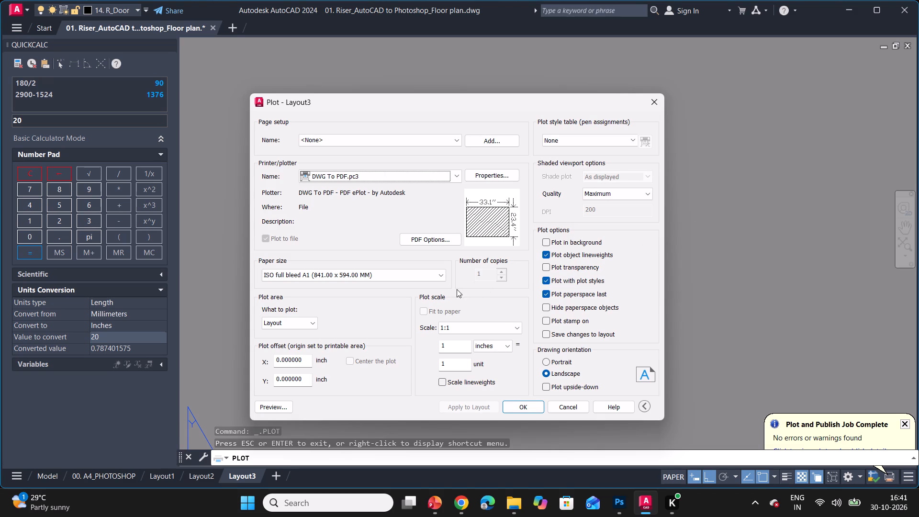
{"action": "left_click", "coordinate": [650, 108]}
In model space, move the floor plan's entrance door to the 14. R_Door layer.
{"action": "left_click", "coordinate": [44, 476]}
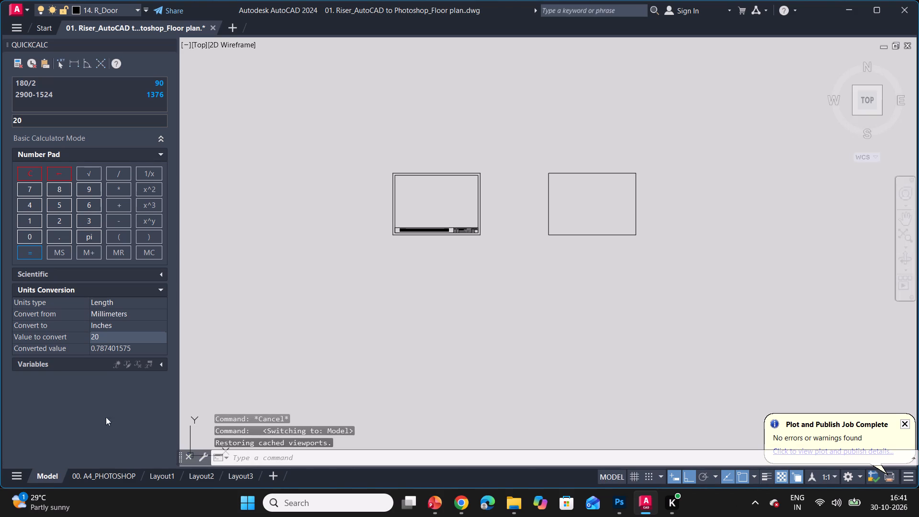
{"action": "scroll", "coordinate": [661, 278], "scroll_direction": "down", "scroll_amount": 7}
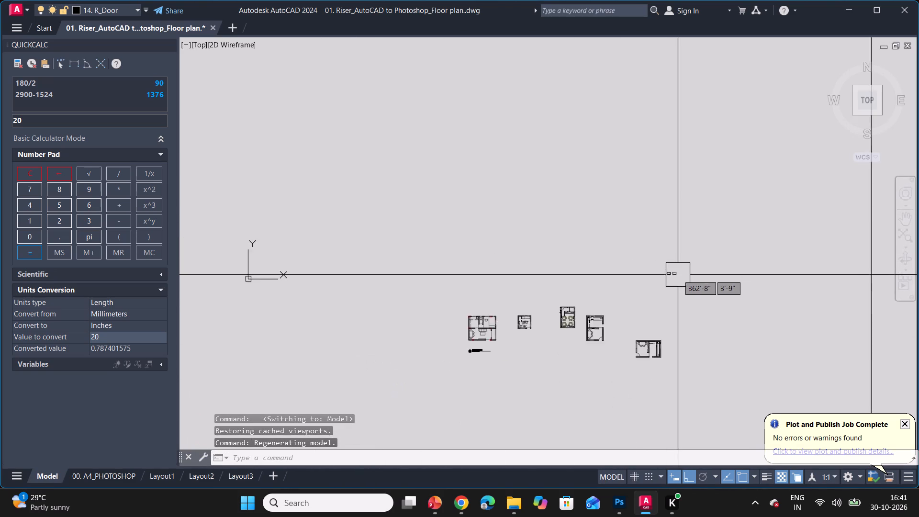
{"action": "scroll", "coordinate": [678, 275], "scroll_direction": "down", "scroll_amount": 1}
{"action": "scroll", "coordinate": [663, 324], "scroll_direction": "up", "scroll_amount": 5}
{"action": "scroll", "coordinate": [559, 345], "scroll_direction": "up", "scroll_amount": 4}
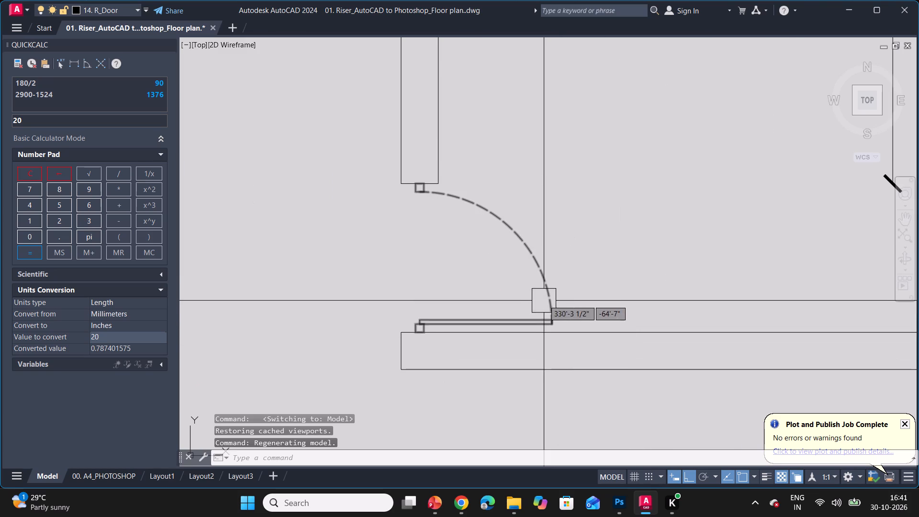
{"action": "left_click", "coordinate": [543, 300]}
{"action": "left_click", "coordinate": [136, 6]}
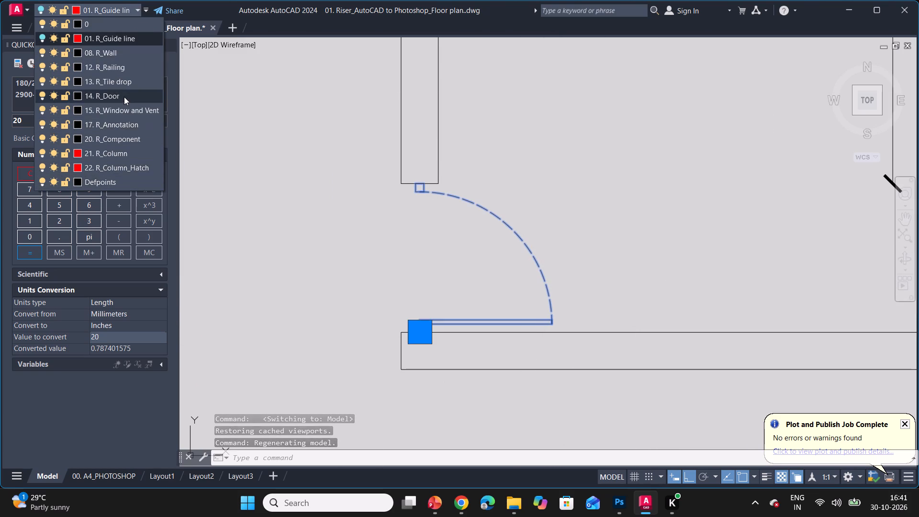
{"action": "left_click", "coordinate": [124, 97]}
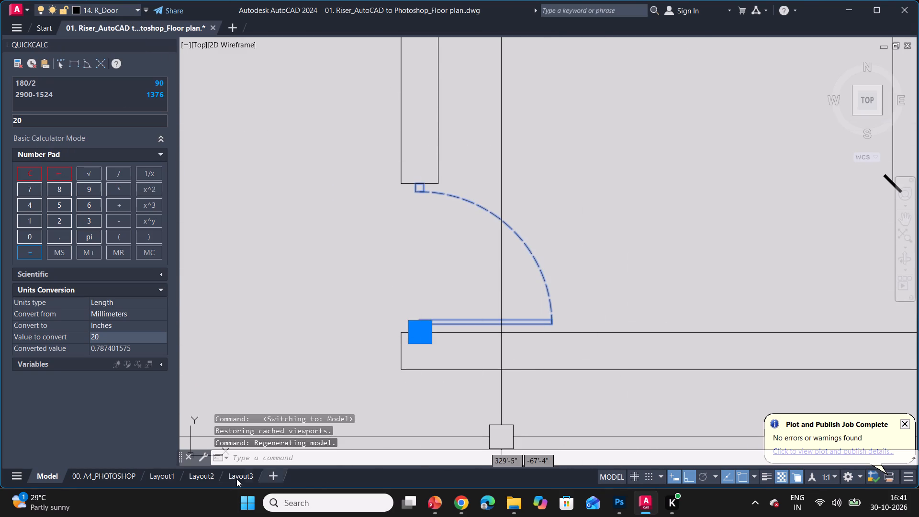
Return to Layout3 and preview its plot with the existing DWG To PDF settings.
{"action": "left_click", "coordinate": [236, 479]}
{"action": "scroll", "coordinate": [539, 264], "scroll_direction": "up", "scroll_amount": 2}
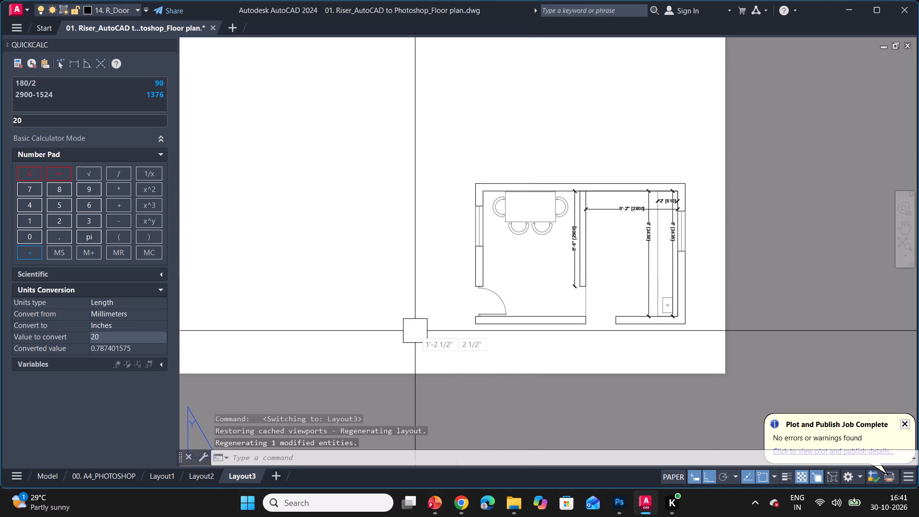
{"action": "right_click", "coordinate": [415, 331]}
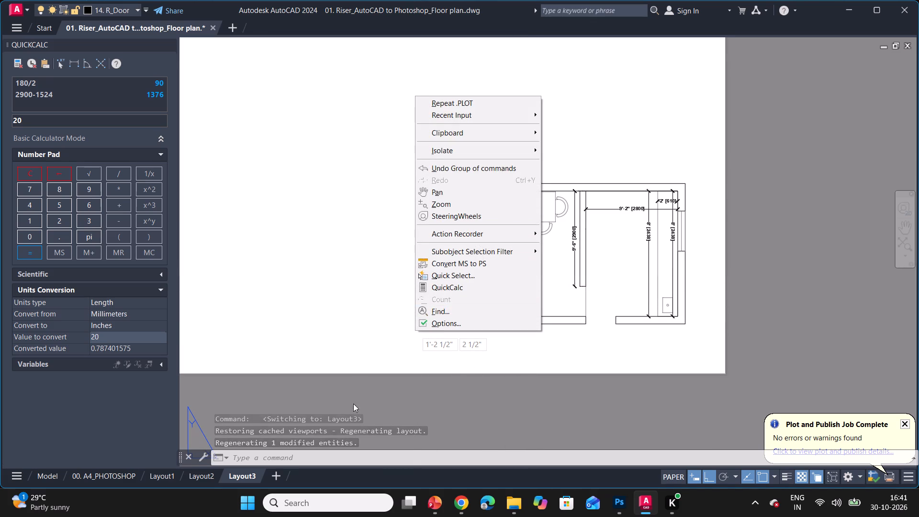
{"action": "left_click", "coordinate": [353, 374]}
{"action": "right_click", "coordinate": [240, 476]}
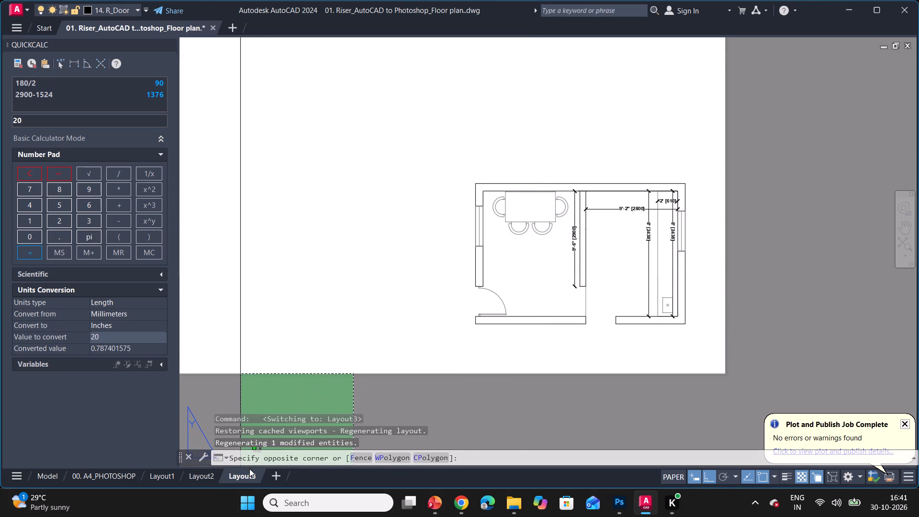
{"action": "key", "text": "Escape"}
{"action": "right_click", "coordinate": [247, 473]}
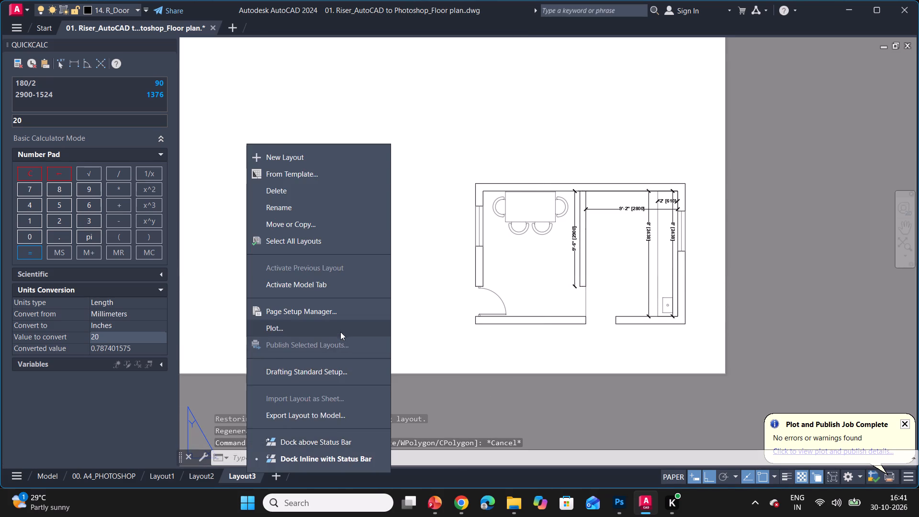
{"action": "left_click", "coordinate": [340, 330]}
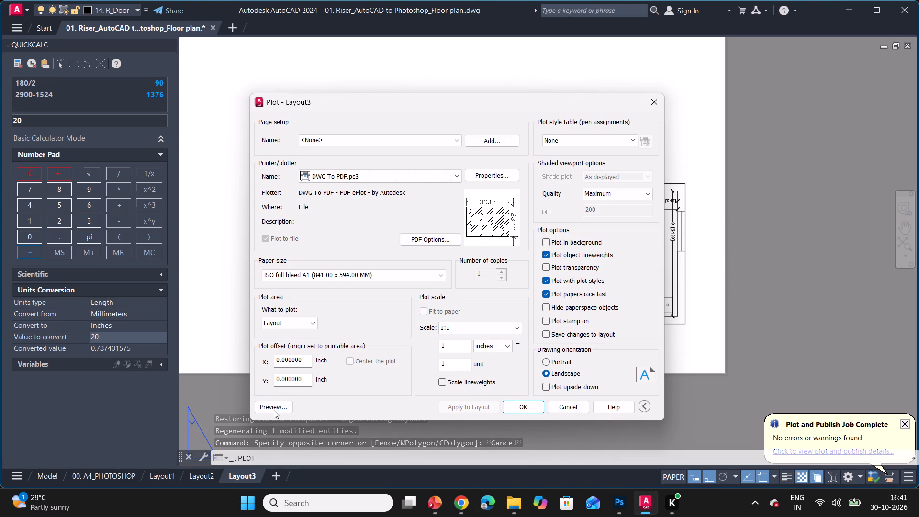
{"action": "left_click", "coordinate": [274, 410]}
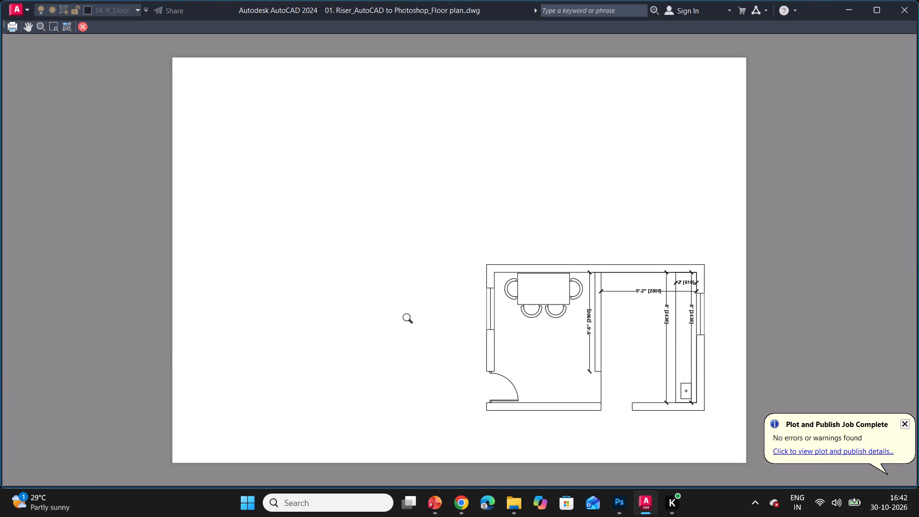
Plot Layout3 from the preview to 01.AS_KITCHEN.pdf in Downloads, overwriting the existing file.
{"action": "right_click", "coordinate": [410, 320]}
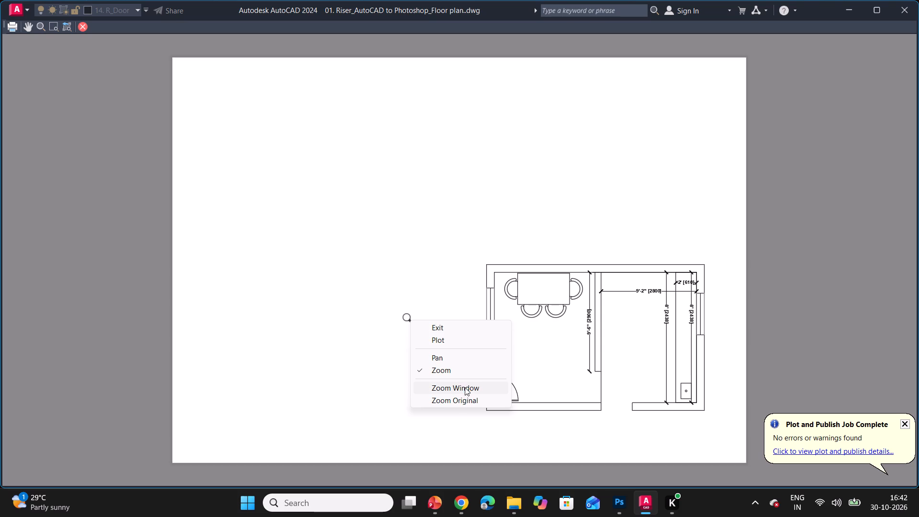
{"action": "left_click", "coordinate": [467, 342]}
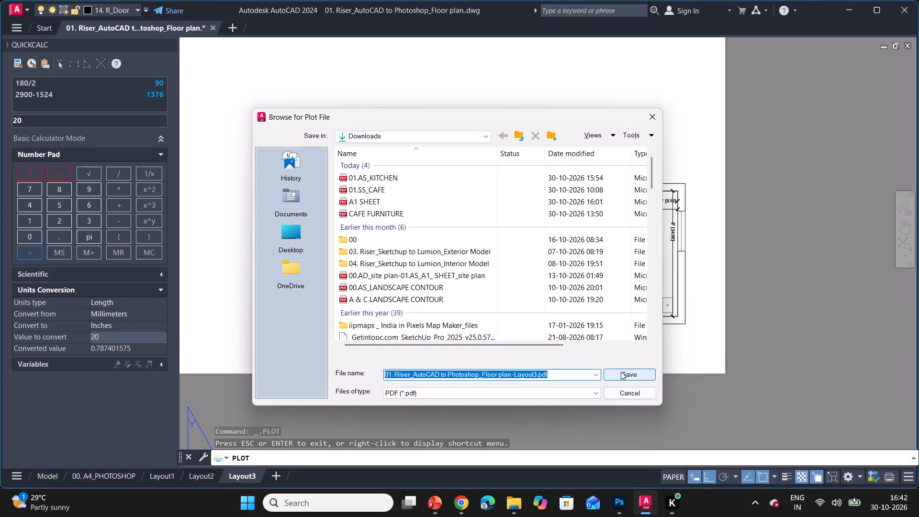
{"action": "left_click", "coordinate": [447, 179]}
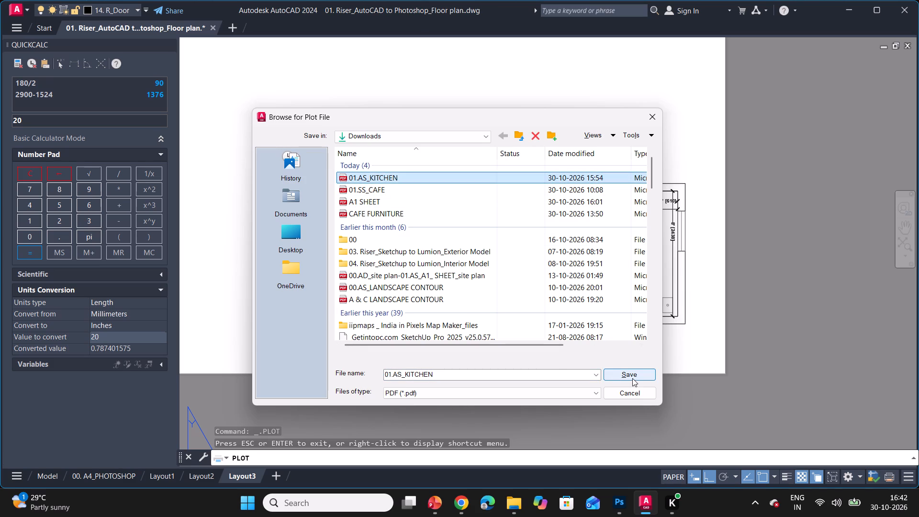
{"action": "left_click", "coordinate": [632, 378]}
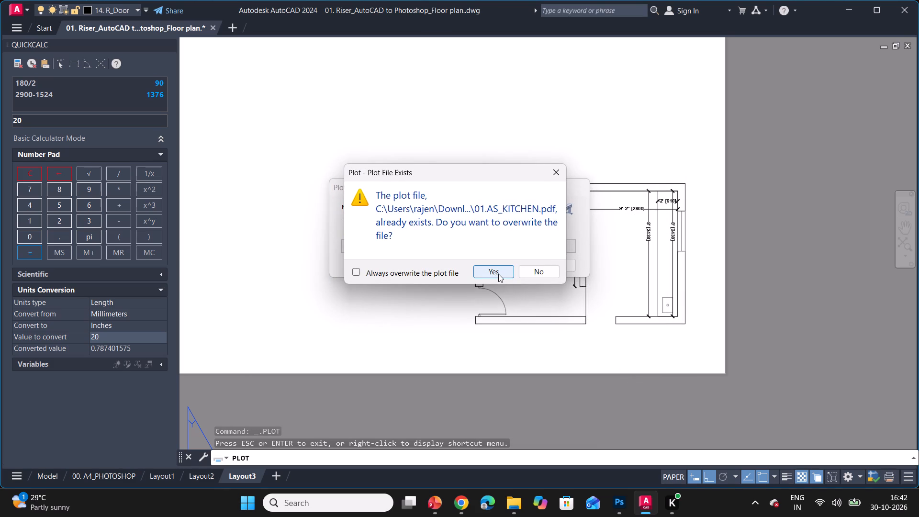
{"action": "left_click", "coordinate": [498, 272]}
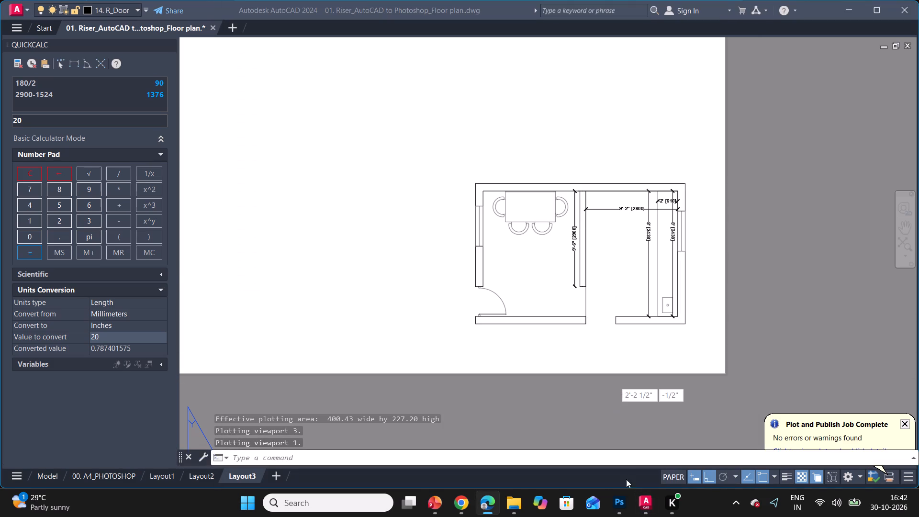
Switch to Photoshop and place 01.AS_KITCHEN.pdf as an embedded object in the 01.AS_BCM sheet, cropped to Media Box.
{"action": "left_click", "coordinate": [623, 506]}
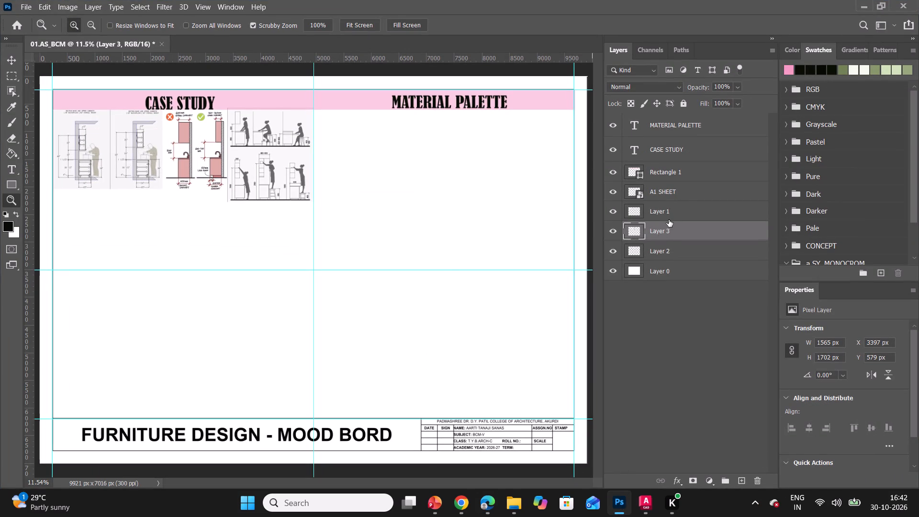
{"action": "left_click", "coordinate": [671, 331]}
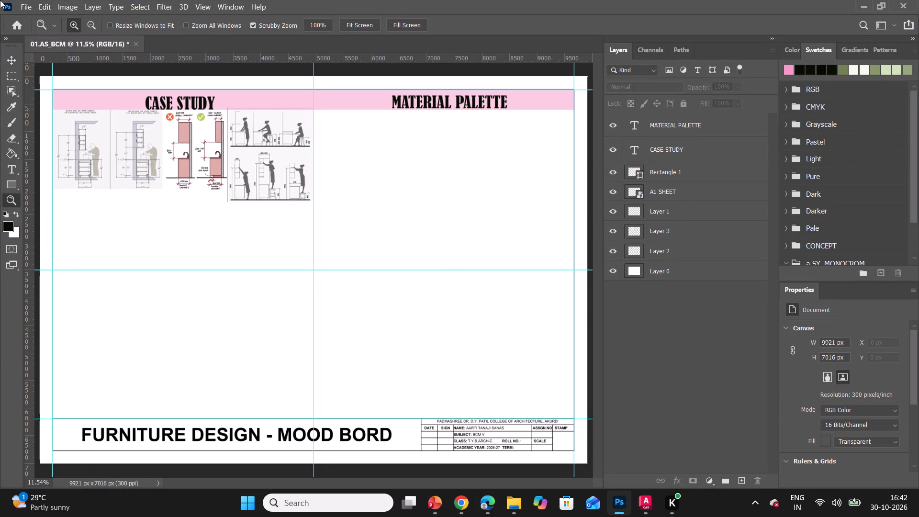
{"action": "left_click", "coordinate": [26, 8]}
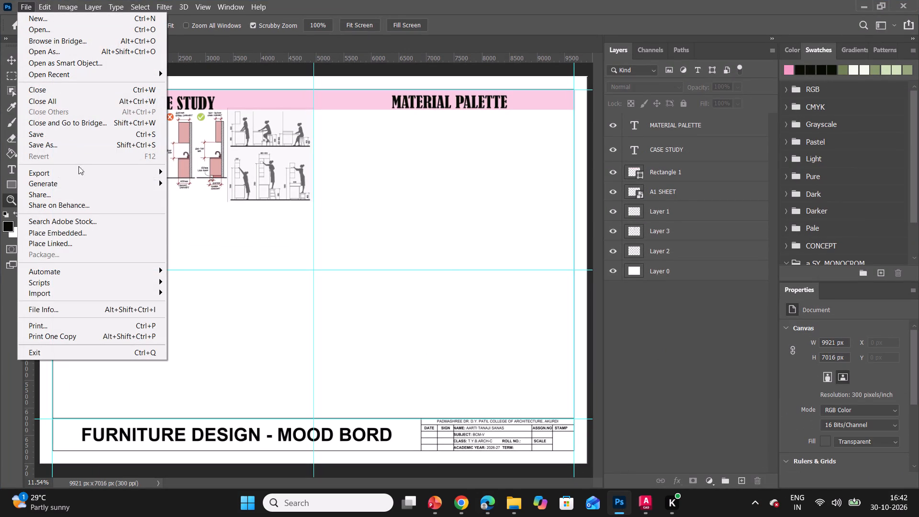
{"action": "left_click", "coordinate": [90, 236]}
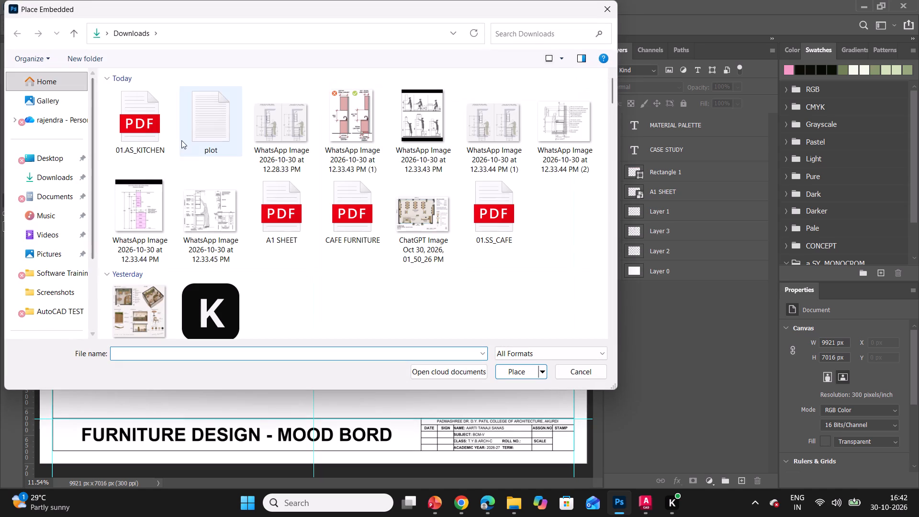
{"action": "left_click", "coordinate": [141, 146]}
{"action": "left_click", "coordinate": [527, 375]}
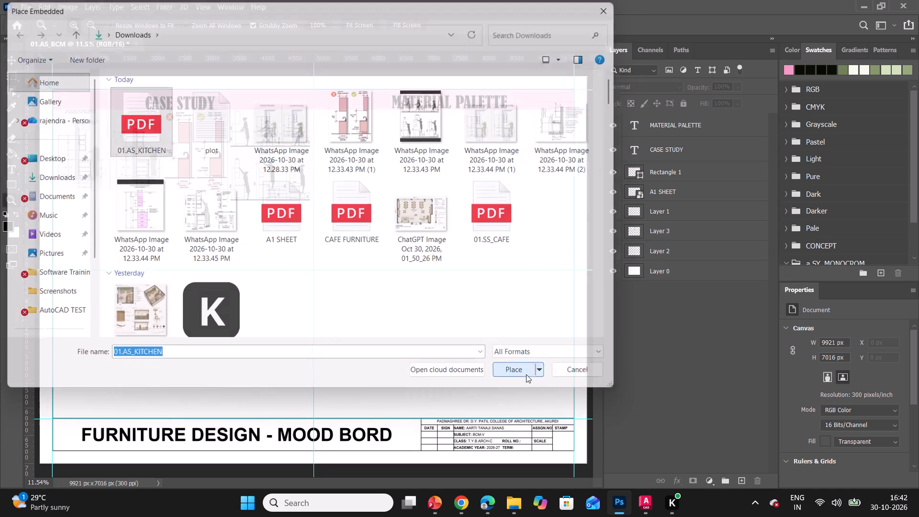
{"action": "left_click", "coordinate": [606, 103]}
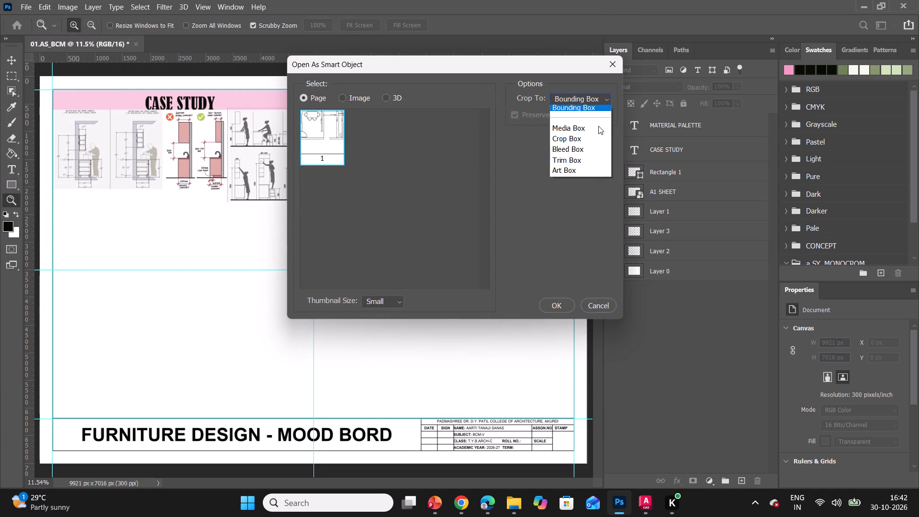
{"action": "left_click", "coordinate": [595, 133]}
{"action": "left_click", "coordinate": [559, 303]}
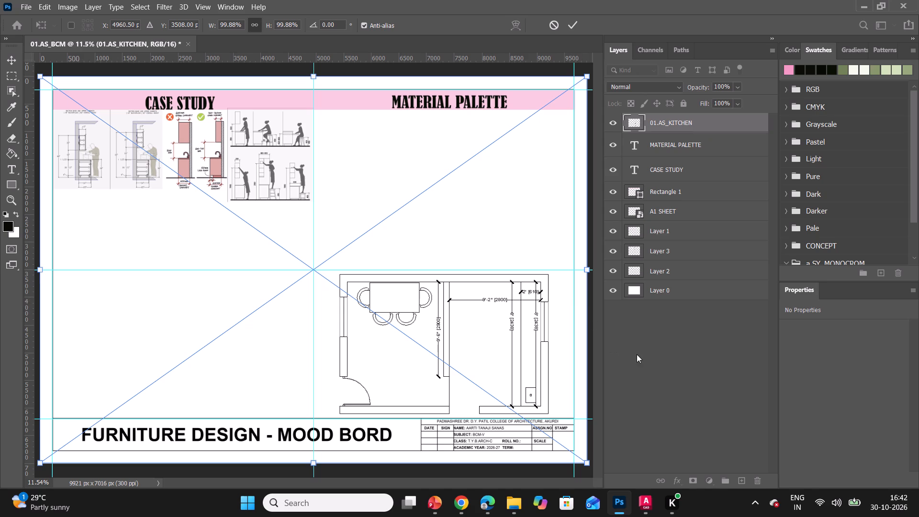
{"action": "left_click", "coordinate": [638, 353]}
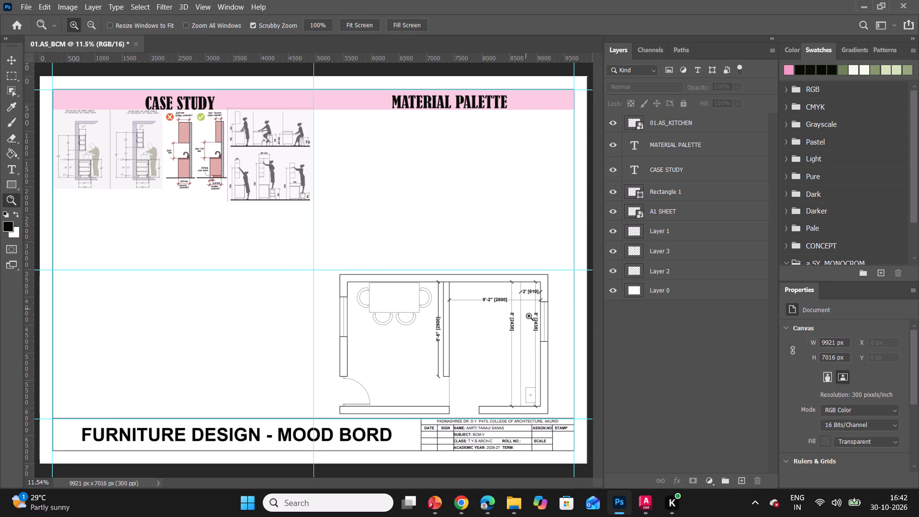
Rasterize the 01.AS_KITCHEN and A1 SHEET layers.
{"action": "right_click", "coordinate": [699, 123]}
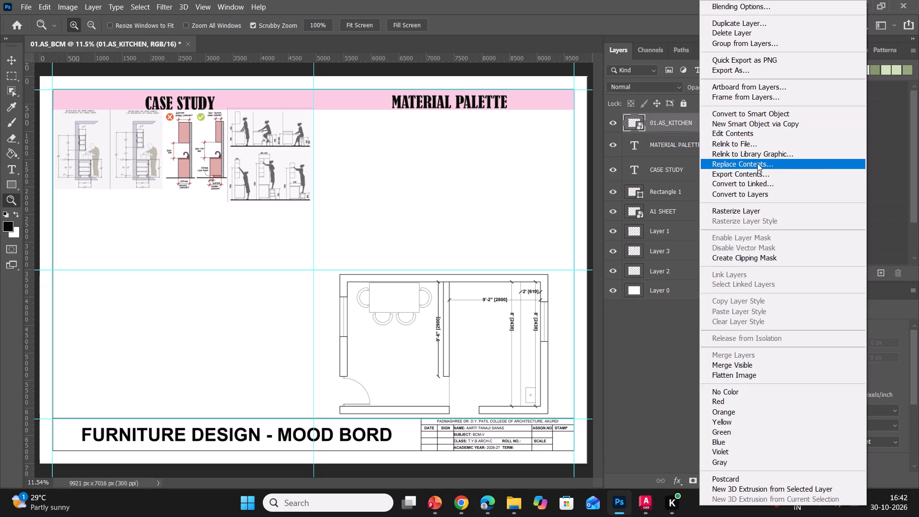
{"action": "left_click", "coordinate": [750, 211]}
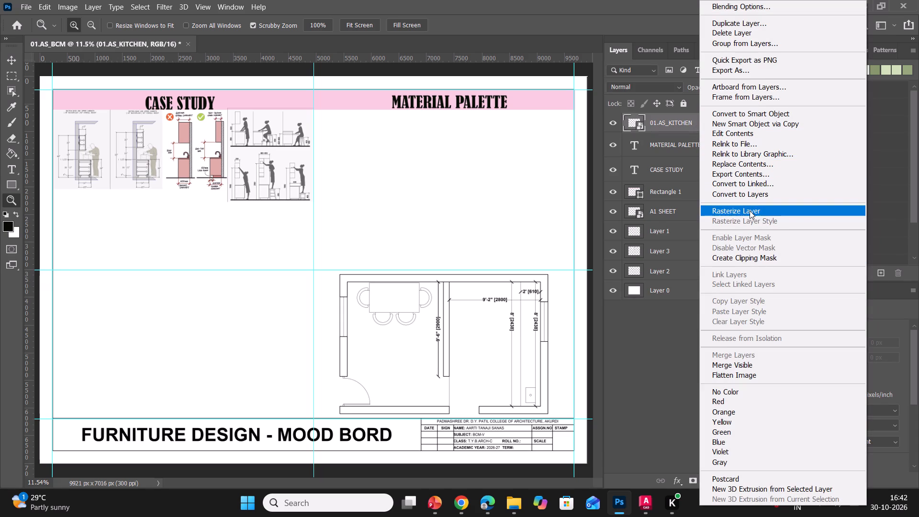
{"action": "left_click", "coordinate": [662, 212]}
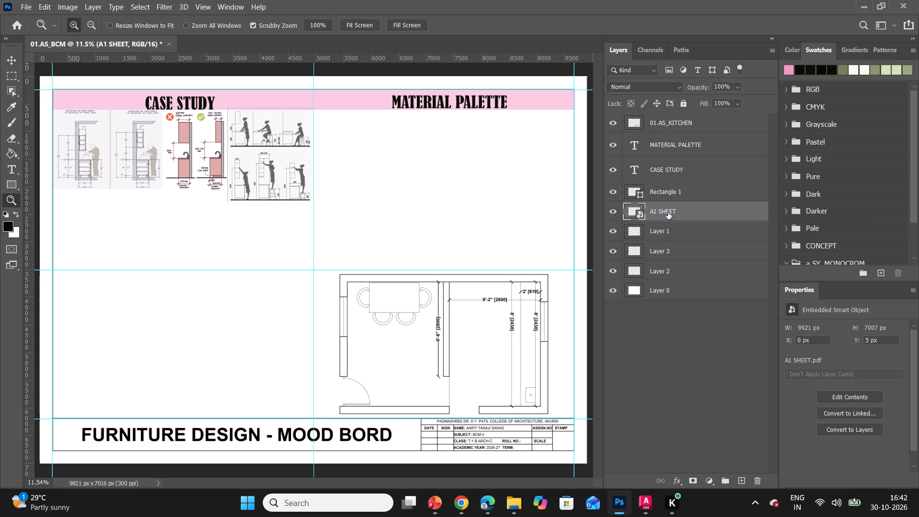
{"action": "right_click", "coordinate": [668, 212]}
{"action": "left_click", "coordinate": [725, 209]}
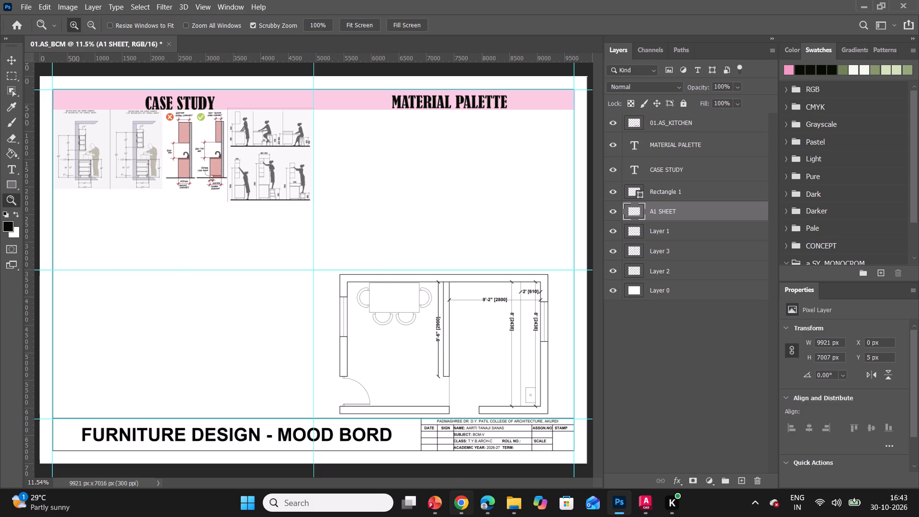
Switch to Chrome and save the Pinterest kitchen standard-dimensions image to Downloads as a JPEG under its suggested name.
{"action": "left_click", "coordinate": [472, 471]}
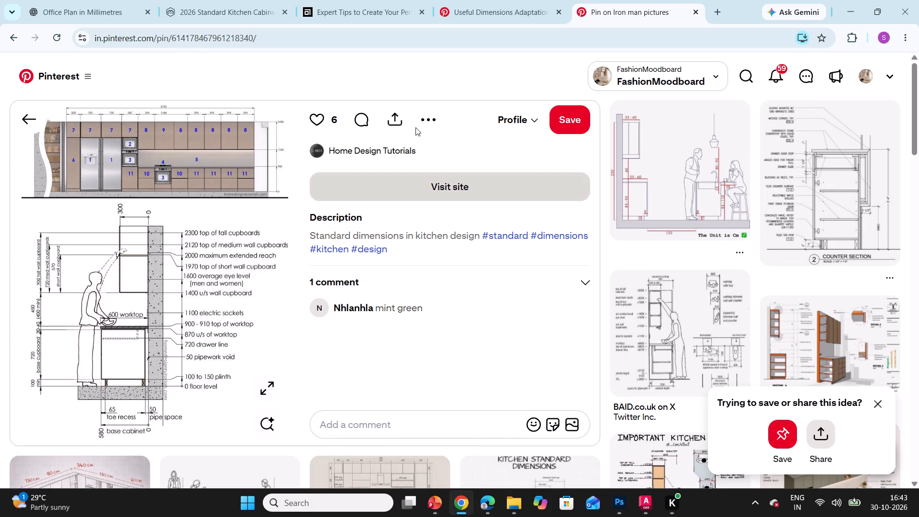
{"action": "right_click", "coordinate": [210, 280]}
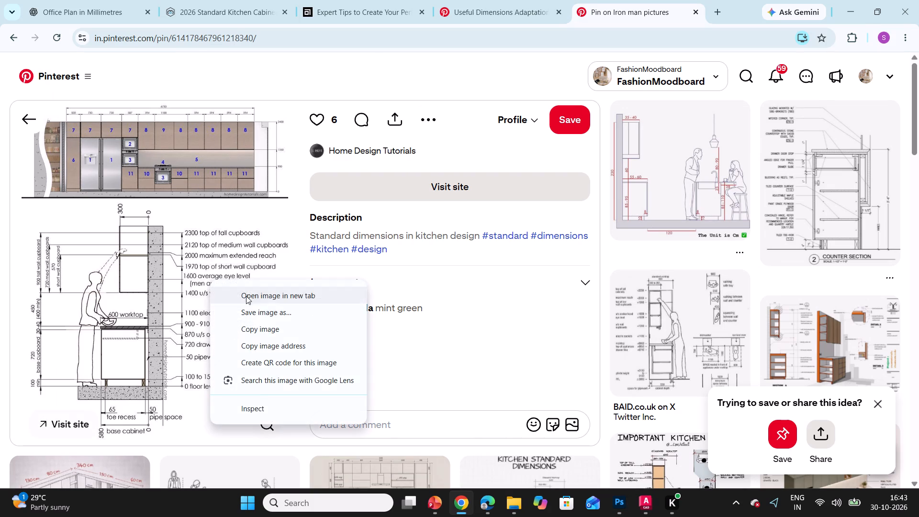
{"action": "left_click", "coordinate": [264, 312]}
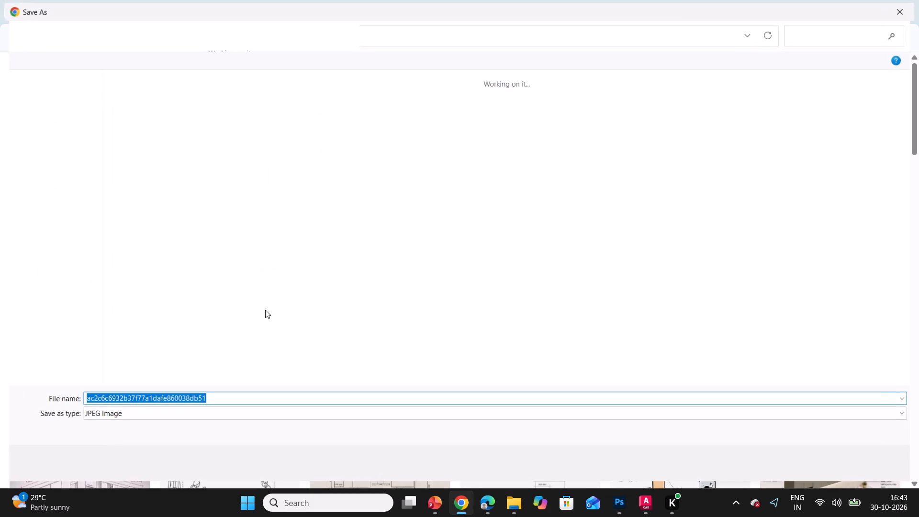
{"action": "left_click", "coordinate": [64, 177]}
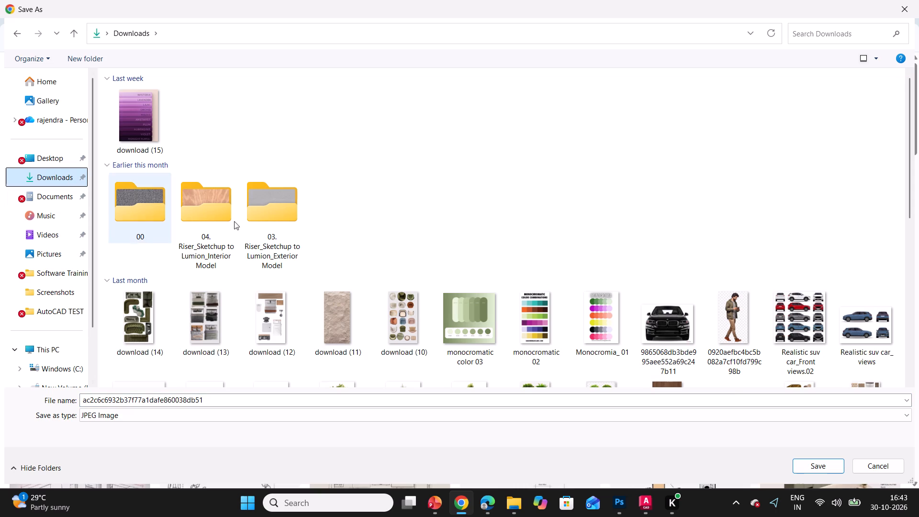
{"action": "left_click", "coordinate": [803, 466]}
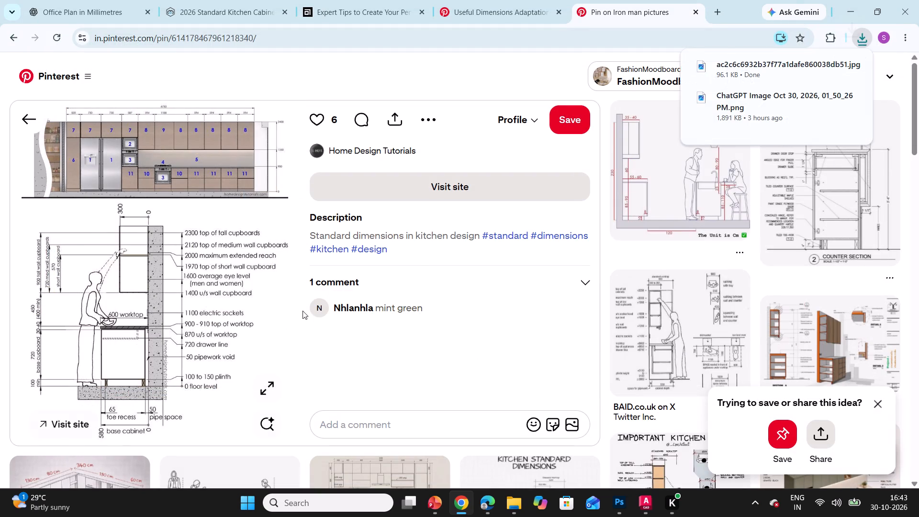
Open the downloaded kitchen image in Photos, crop off the cabinet elevation above the section to 736 x 680, and save over the original.
{"action": "triple_click", "coordinate": [761, 69]}
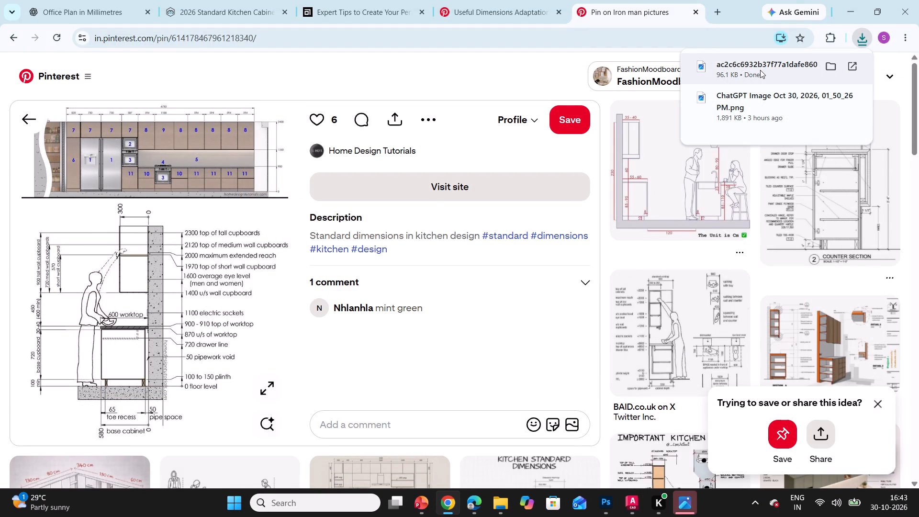
{"action": "left_click", "coordinate": [684, 503]}
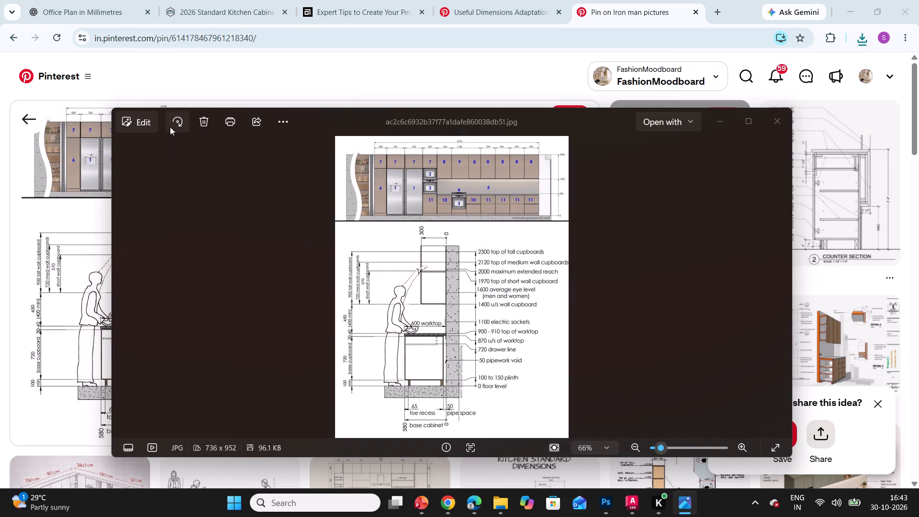
{"action": "left_click", "coordinate": [134, 116]}
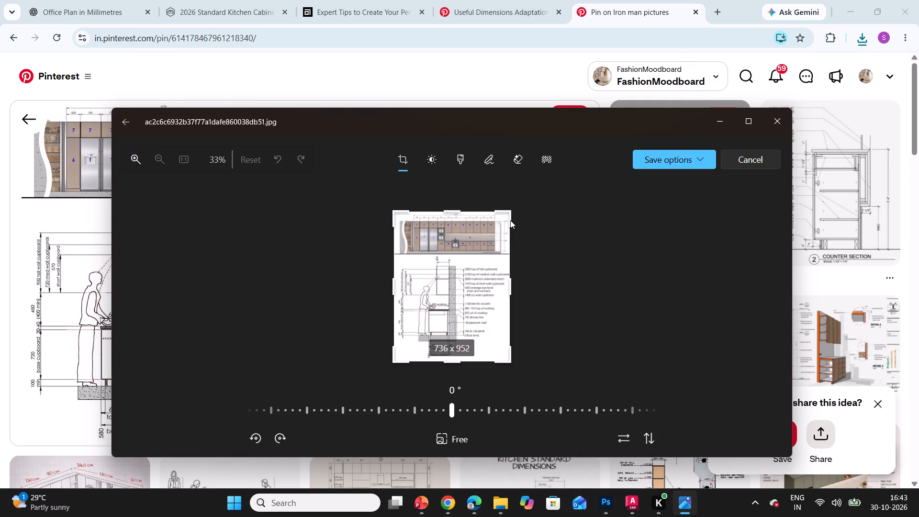
{"action": "left_click", "coordinate": [452, 208]}
{"action": "left_click_drag", "start_coordinate": [452, 208], "coordinate": [453, 209]}
{"action": "left_click_drag", "start_coordinate": [453, 209], "coordinate": [449, 251]}
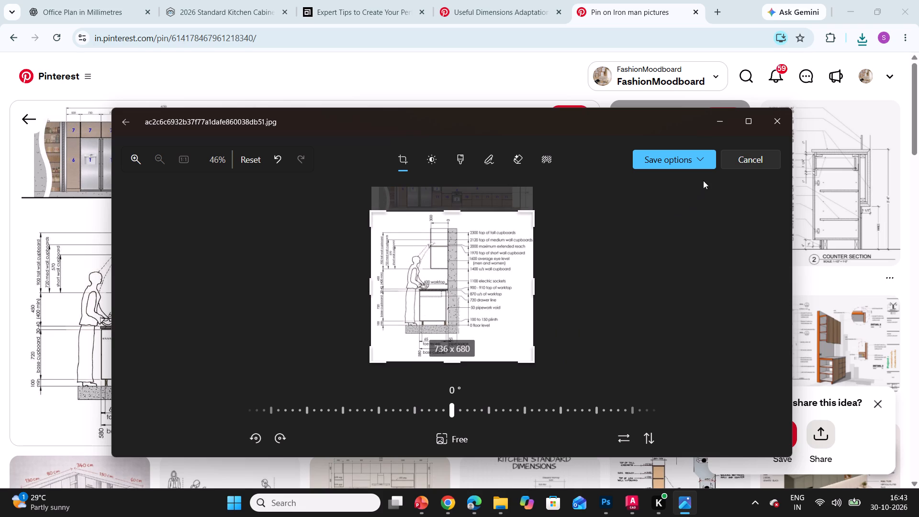
{"action": "left_click", "coordinate": [696, 163]}
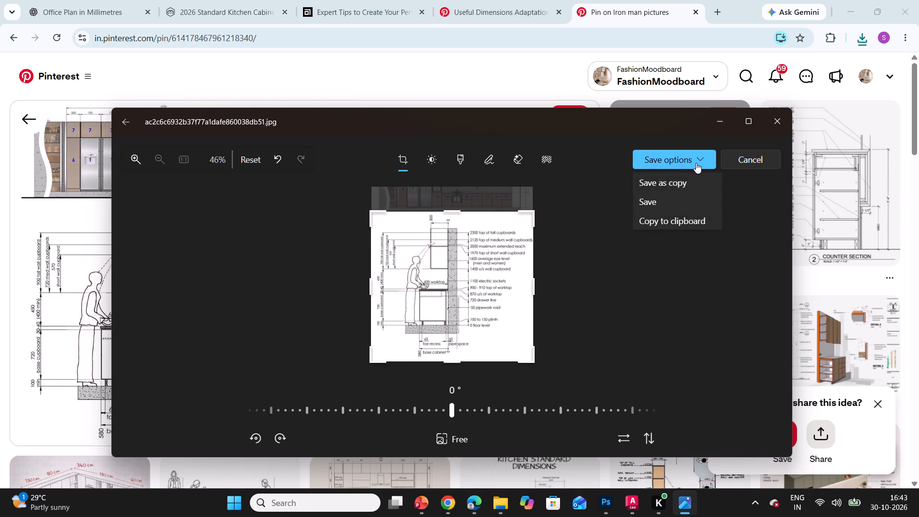
{"action": "left_click", "coordinate": [669, 203]}
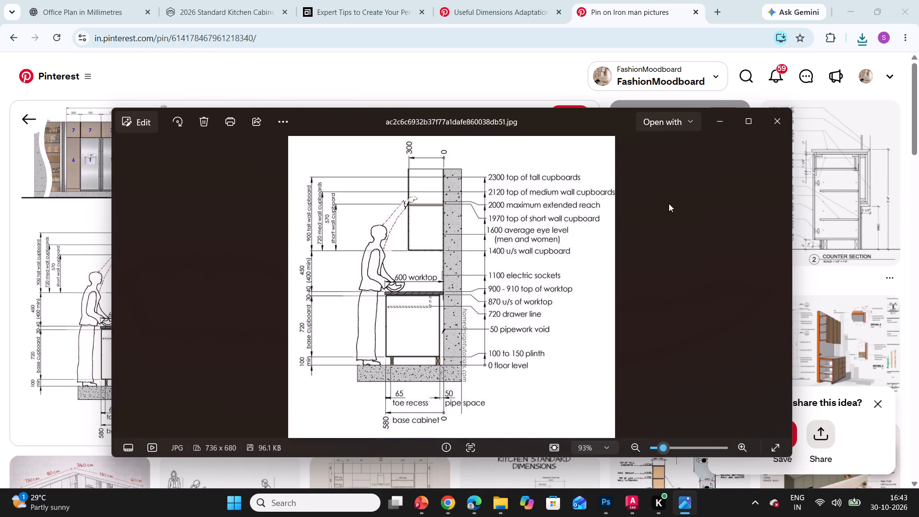
{"action": "left_click", "coordinate": [781, 119]}
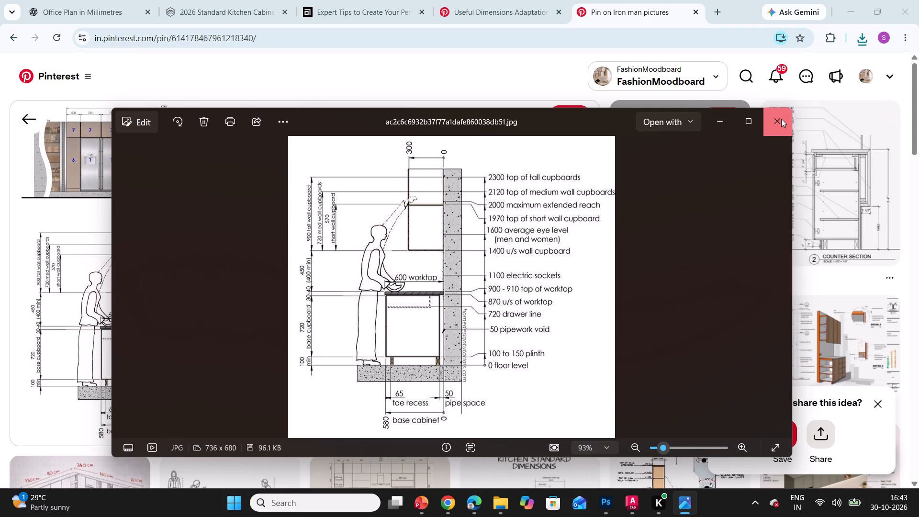
Switch to File Explorer and look through the Downloads and Pictures folders for the cropped kitchen section image.
{"action": "left_click", "coordinate": [620, 503]}
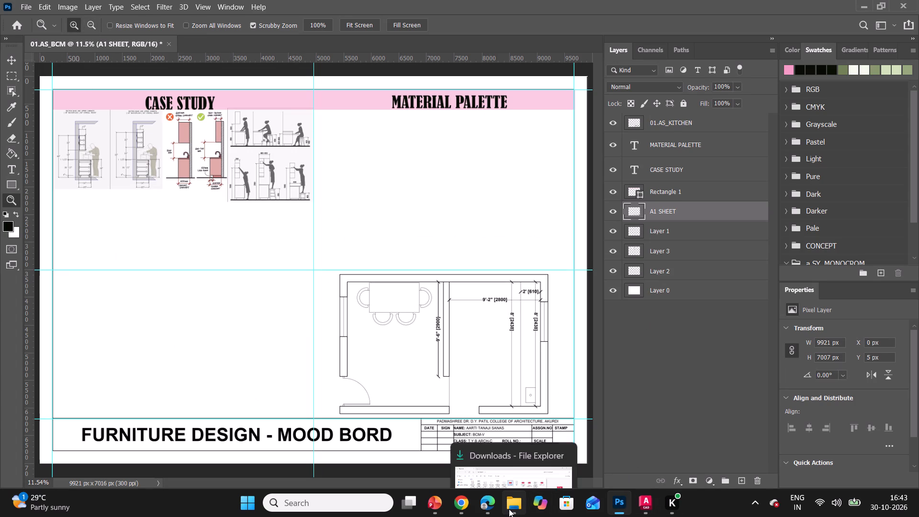
{"action": "left_click", "coordinate": [510, 463]}
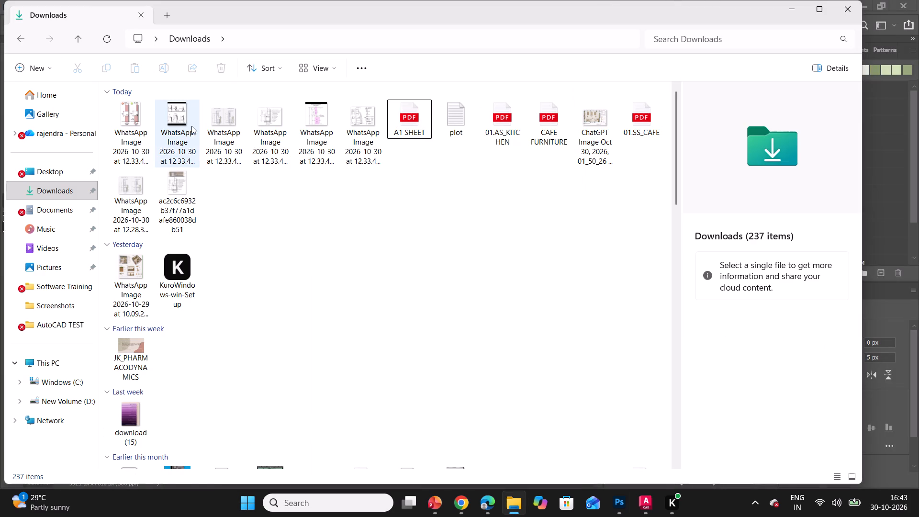
{"action": "scroll", "coordinate": [262, 198], "scroll_direction": "up", "scroll_amount": 4}
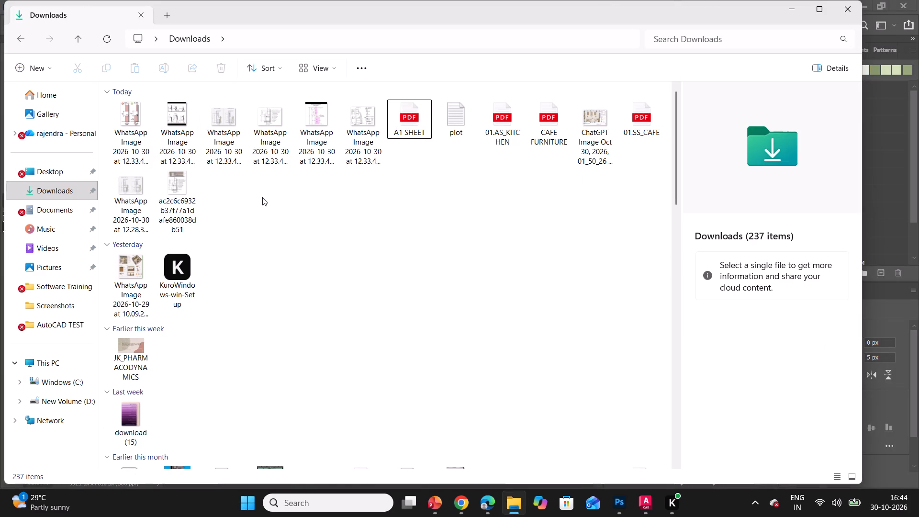
{"action": "scroll", "coordinate": [262, 197], "scroll_direction": "down", "scroll_amount": 4}
{"action": "scroll", "coordinate": [262, 197], "scroll_direction": "up", "scroll_amount": 7}
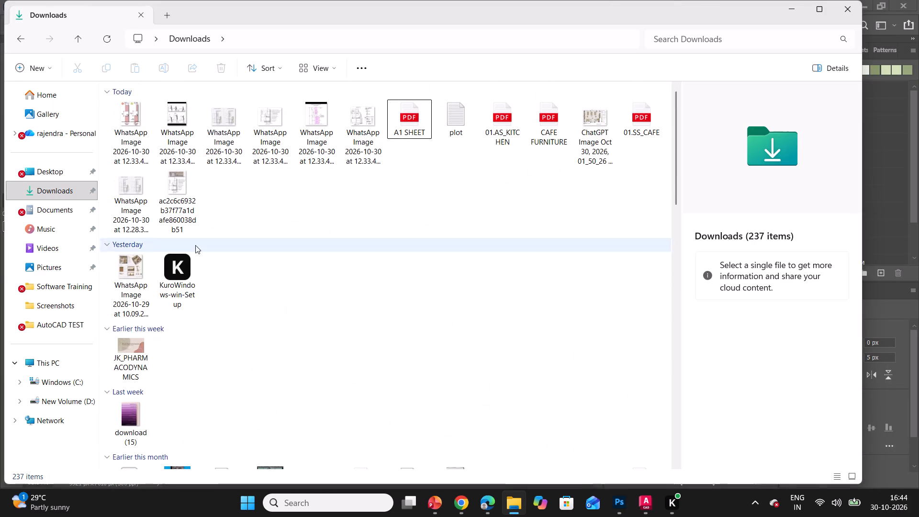
{"action": "left_click", "coordinate": [65, 271]}
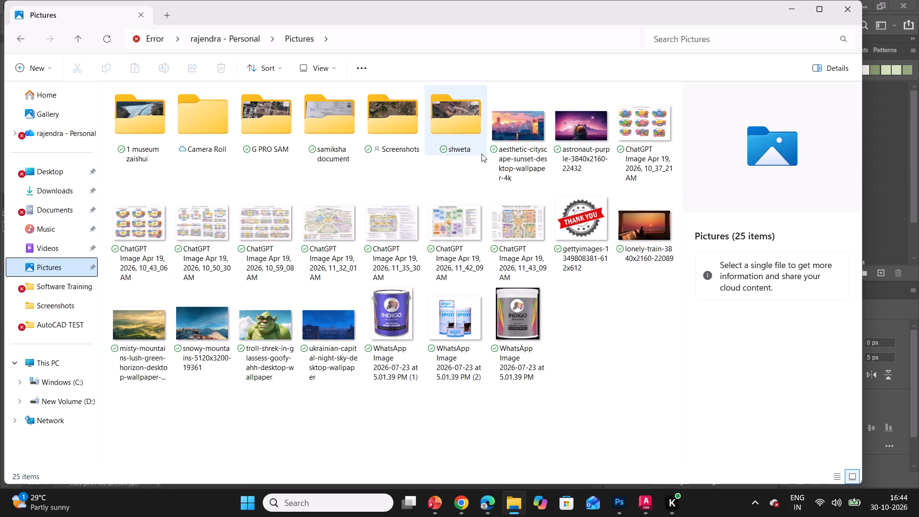
{"action": "scroll", "coordinate": [547, 172], "scroll_direction": "up", "scroll_amount": 3}
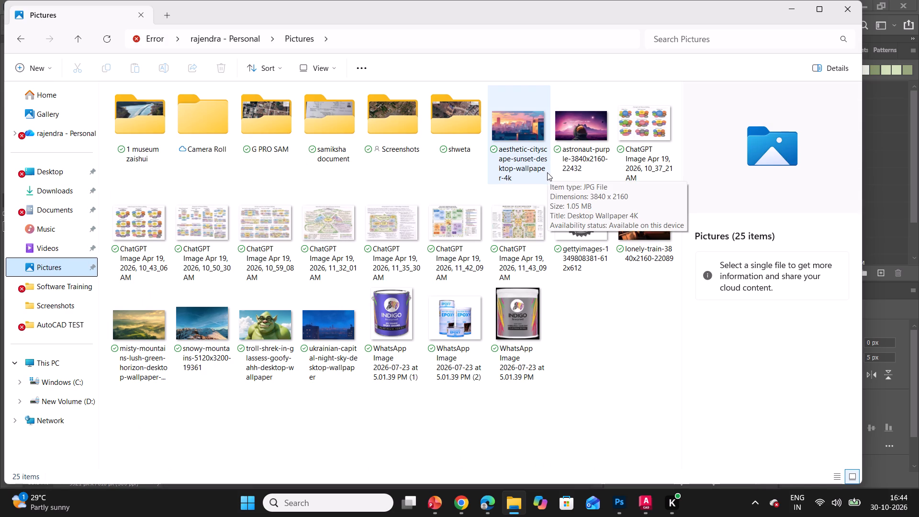
{"action": "right_click", "coordinate": [627, 310]}
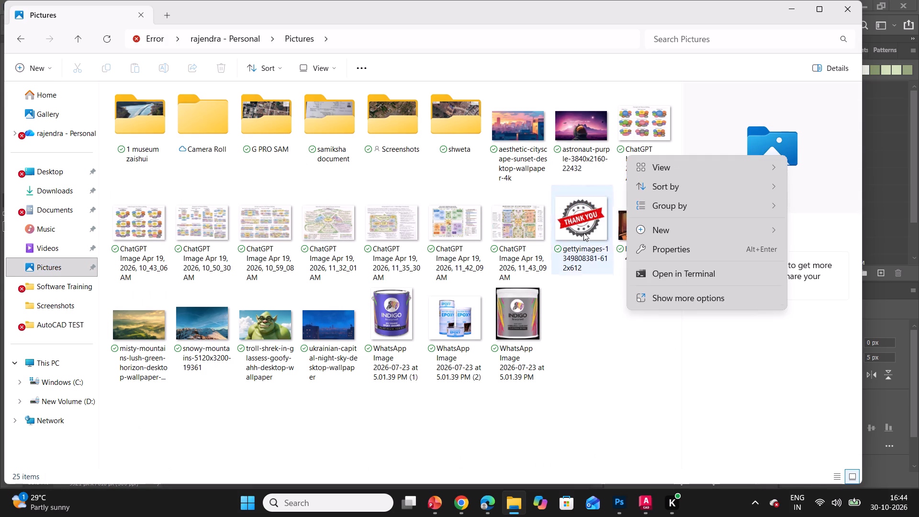
{"action": "left_click", "coordinate": [105, 39]}
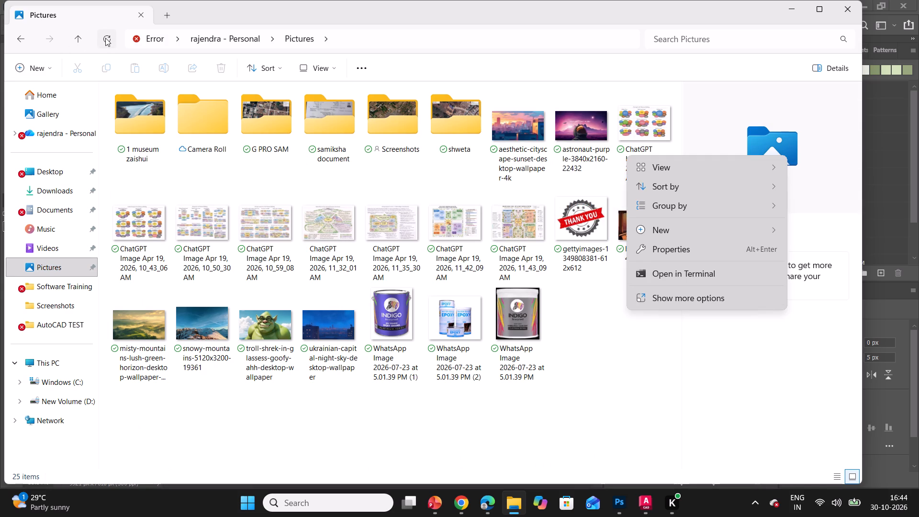
{"action": "left_click", "coordinate": [603, 339]}
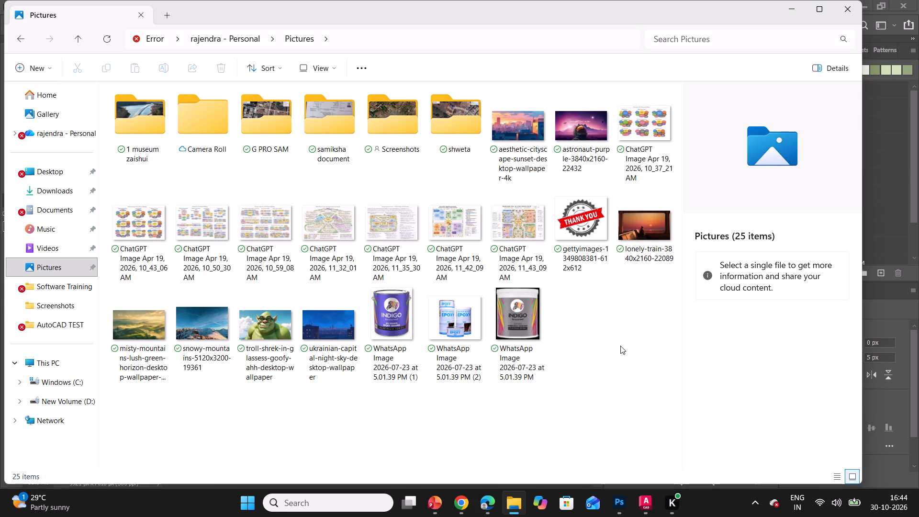
{"action": "left_click", "coordinate": [63, 194]}
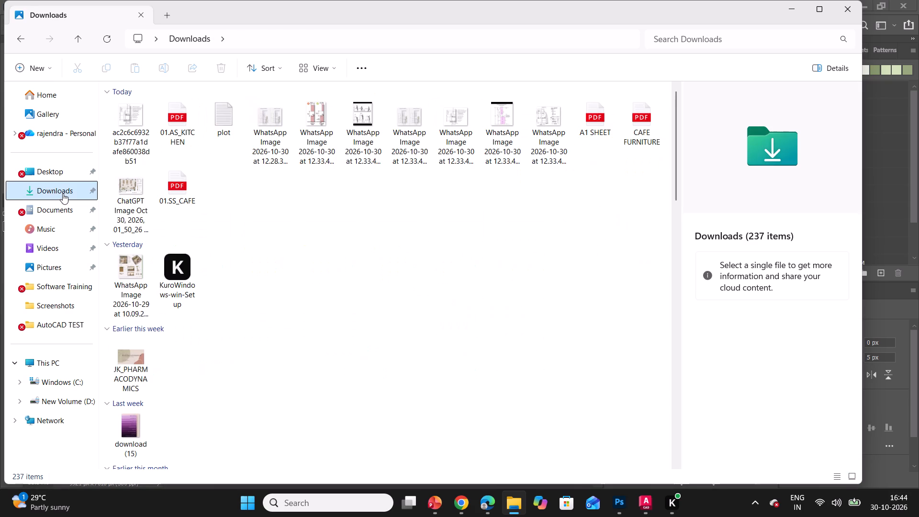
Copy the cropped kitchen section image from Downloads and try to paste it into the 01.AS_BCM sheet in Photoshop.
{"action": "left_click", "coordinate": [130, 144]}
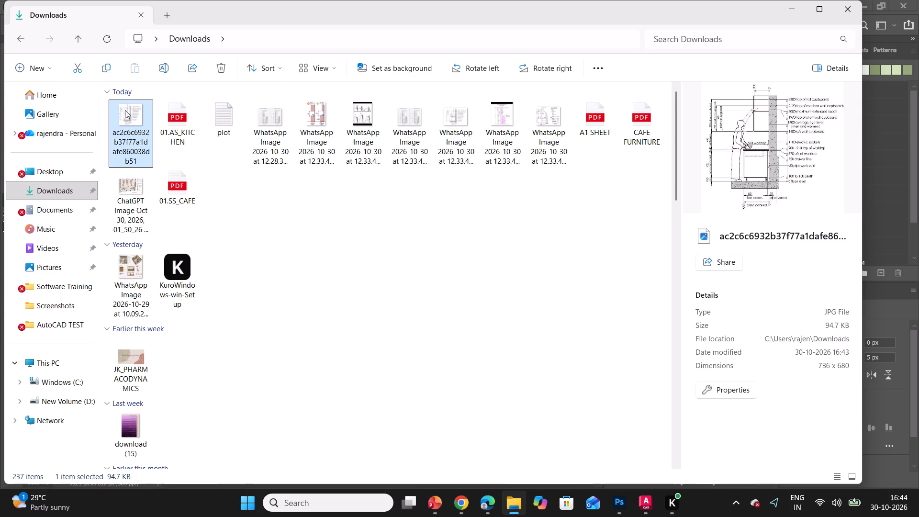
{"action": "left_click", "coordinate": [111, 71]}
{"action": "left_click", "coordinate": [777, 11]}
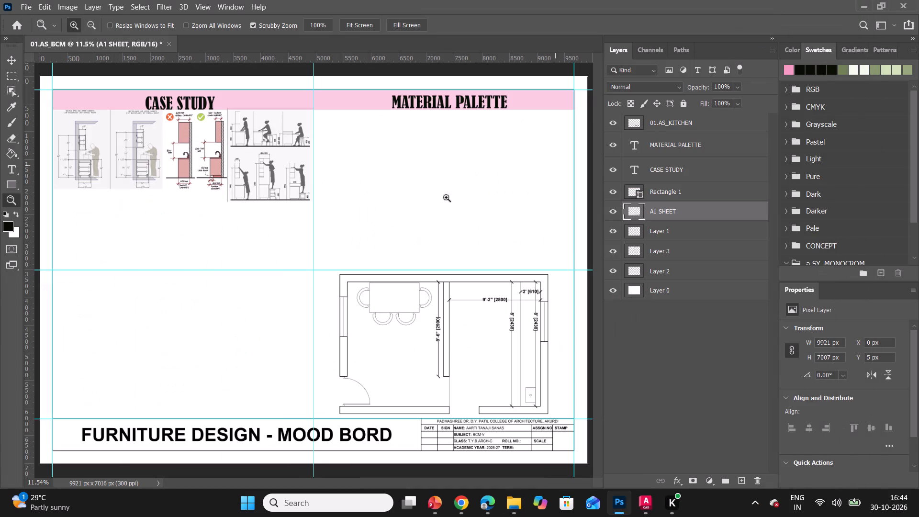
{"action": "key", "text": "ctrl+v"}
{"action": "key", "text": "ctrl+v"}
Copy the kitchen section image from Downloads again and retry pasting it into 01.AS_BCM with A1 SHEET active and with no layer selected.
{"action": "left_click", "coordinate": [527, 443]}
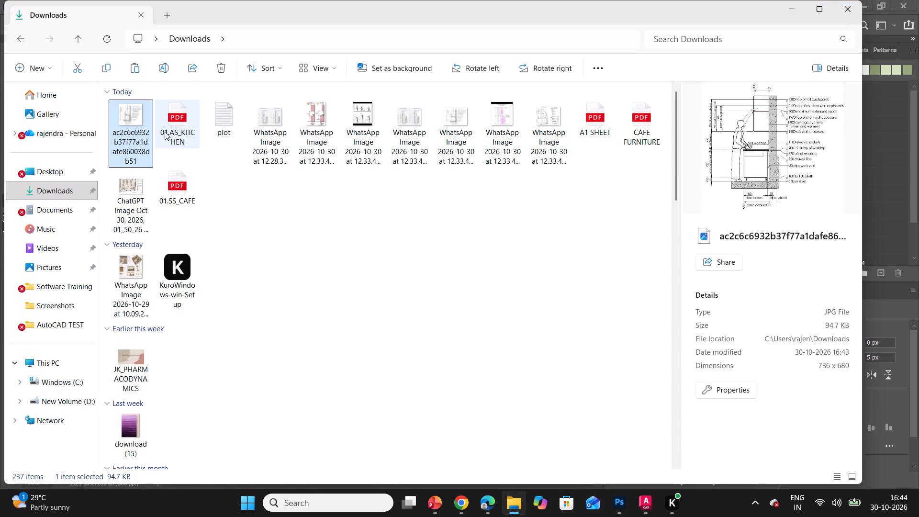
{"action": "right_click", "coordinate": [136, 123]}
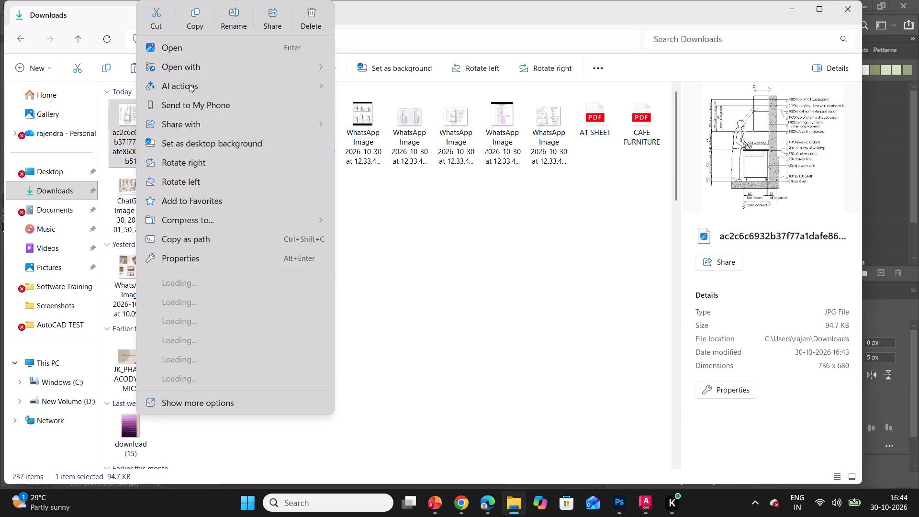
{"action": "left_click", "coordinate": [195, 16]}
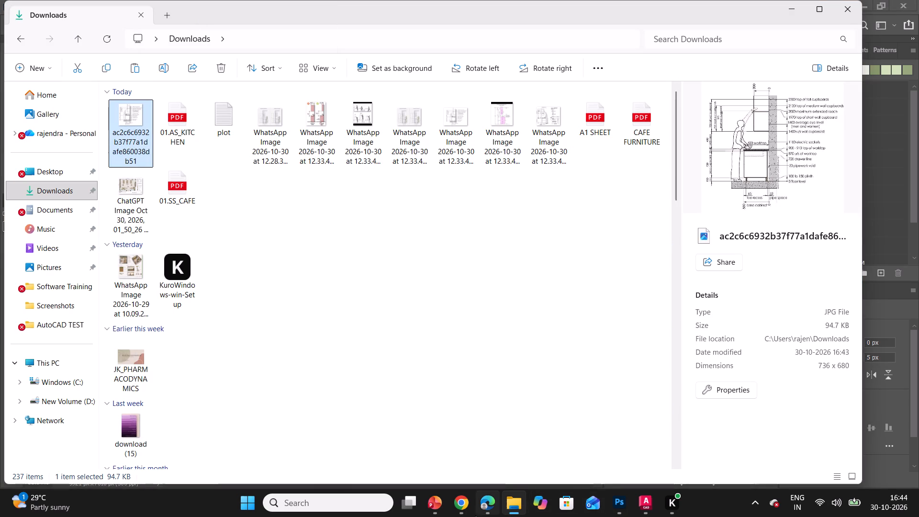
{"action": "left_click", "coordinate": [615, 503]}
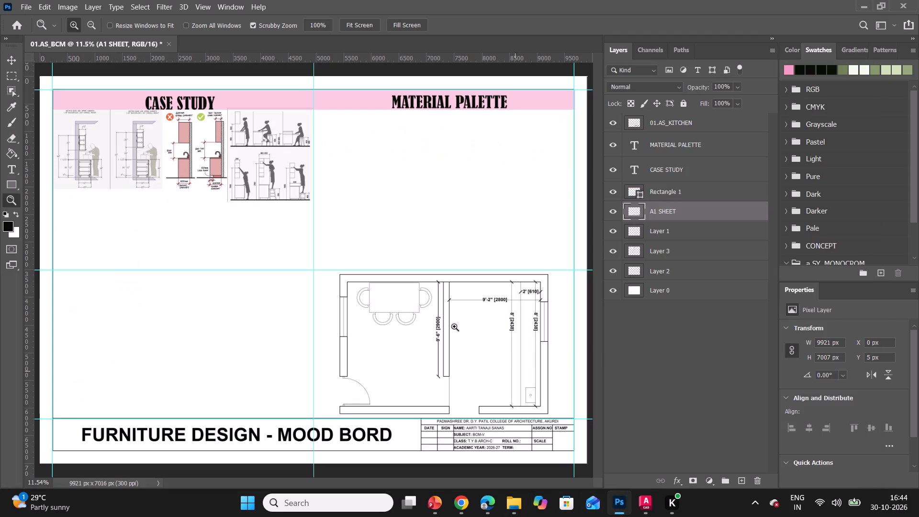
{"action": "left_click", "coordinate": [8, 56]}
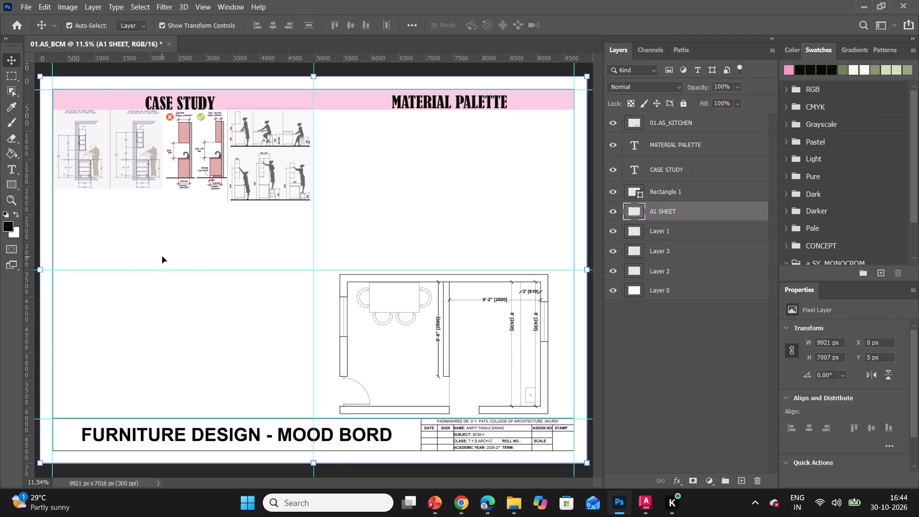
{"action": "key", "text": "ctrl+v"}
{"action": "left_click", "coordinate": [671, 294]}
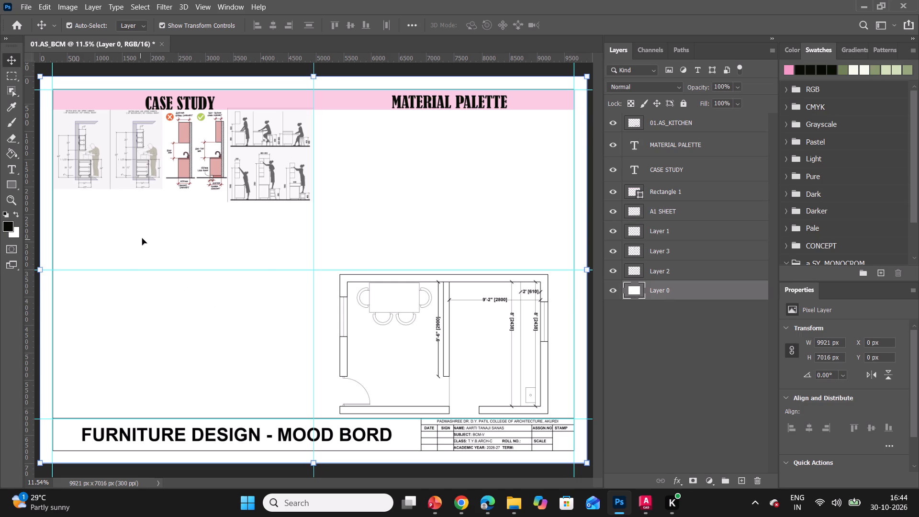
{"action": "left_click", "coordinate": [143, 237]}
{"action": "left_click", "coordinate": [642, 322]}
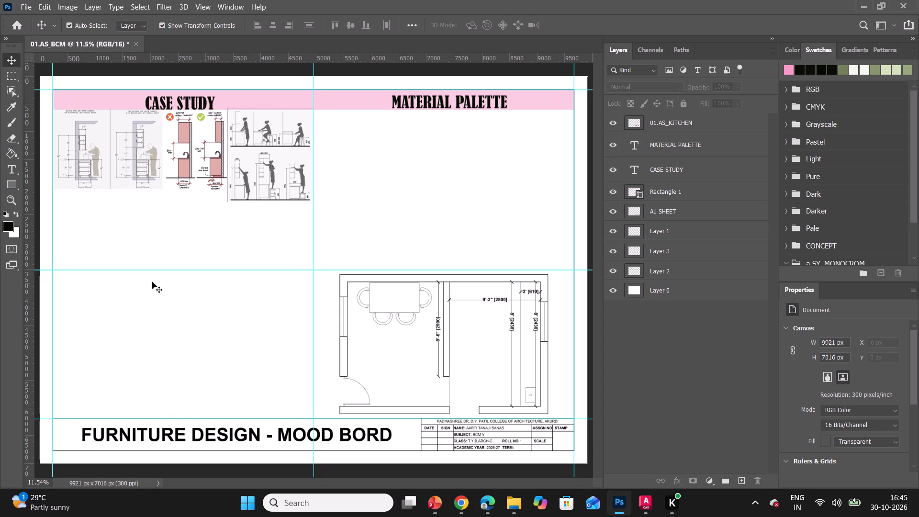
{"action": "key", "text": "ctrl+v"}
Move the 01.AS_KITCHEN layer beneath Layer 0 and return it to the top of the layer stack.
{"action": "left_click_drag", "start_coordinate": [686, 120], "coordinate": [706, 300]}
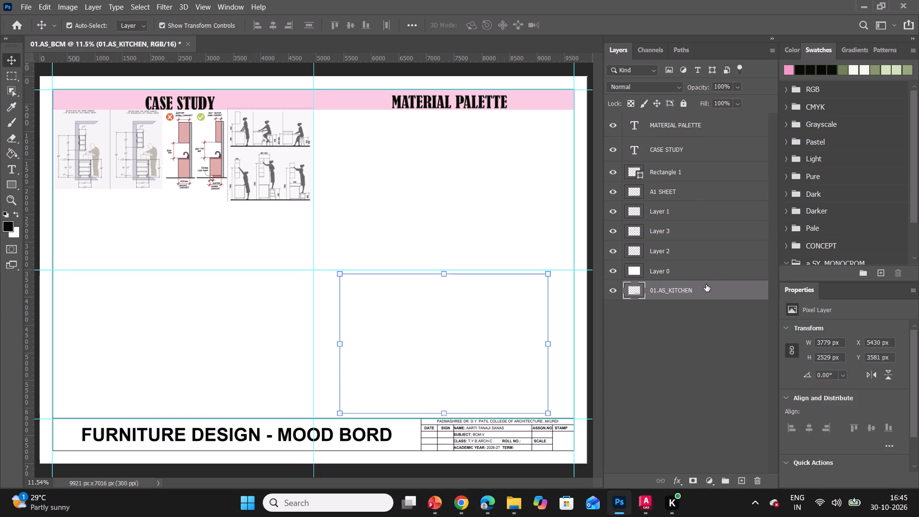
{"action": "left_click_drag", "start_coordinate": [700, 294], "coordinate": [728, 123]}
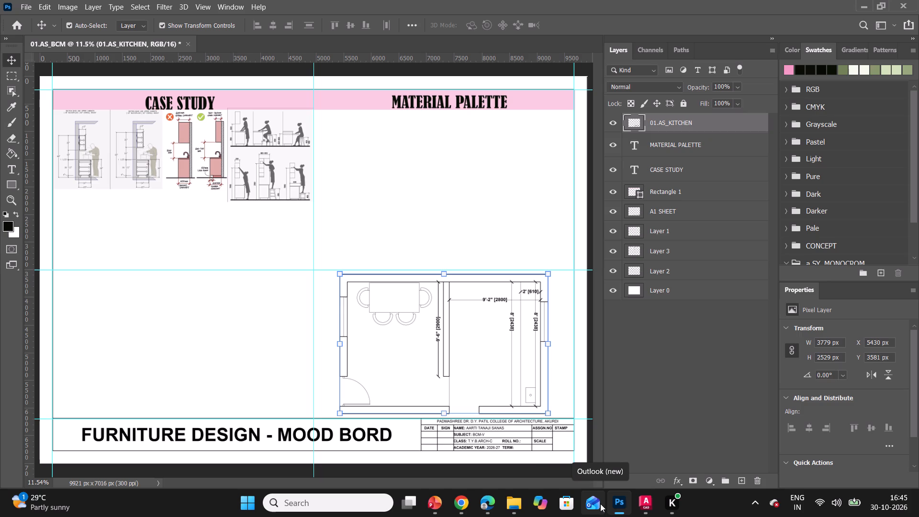
Place the cropped kitchen section image ac2c6c6932b37f77a1dafe860038db51 from Downloads as an embedded object in the sheet.
{"action": "left_click", "coordinate": [21, 0]}
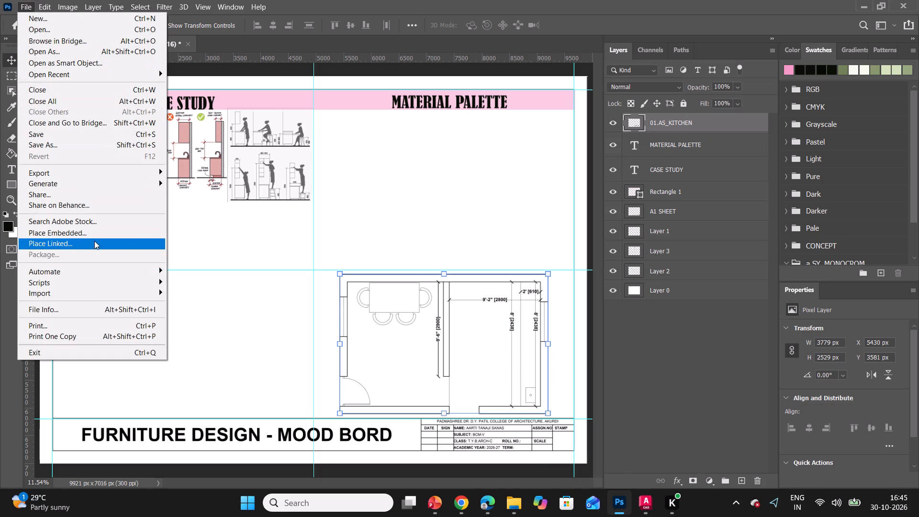
{"action": "left_click", "coordinate": [131, 232]}
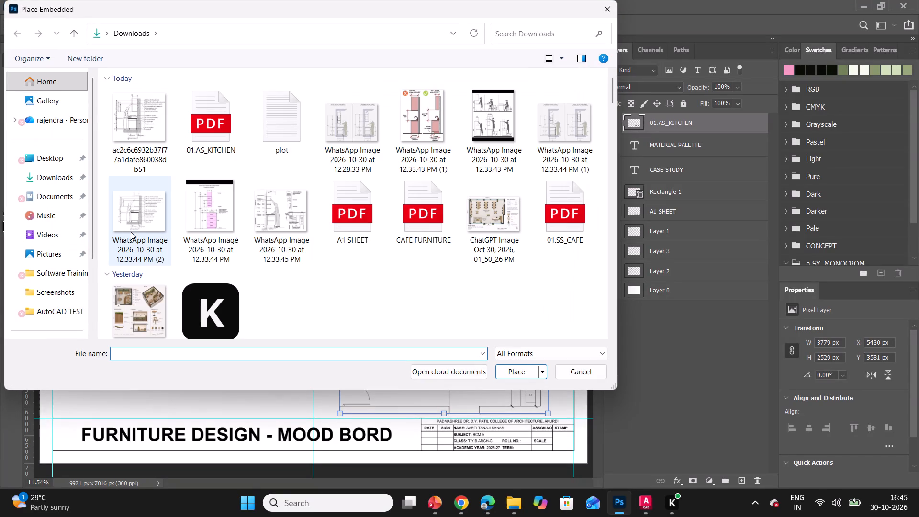
{"action": "left_click", "coordinate": [89, 117]}
{"action": "left_click", "coordinate": [115, 116]}
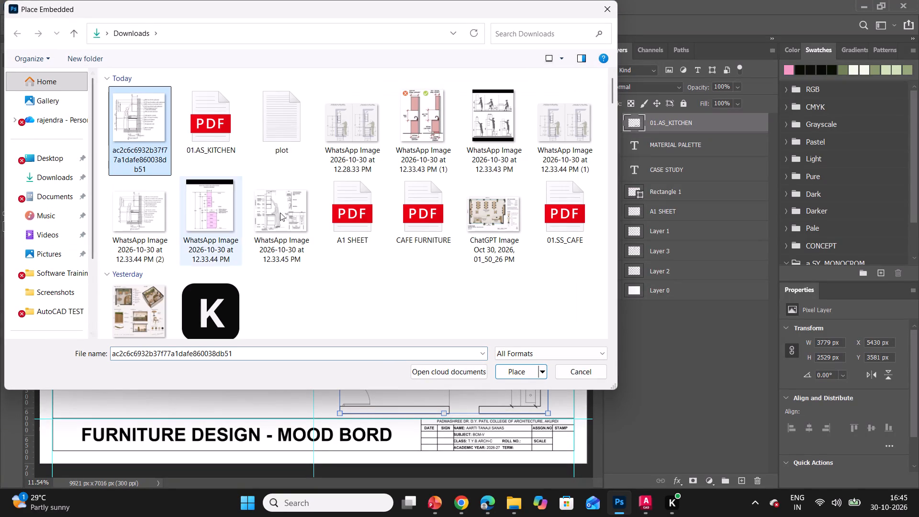
{"action": "left_click", "coordinate": [527, 375]}
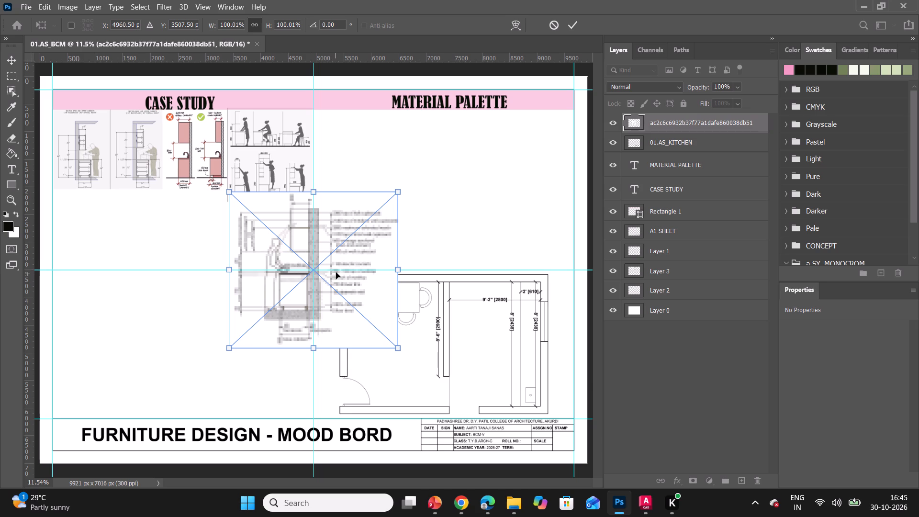
Scale the placed kitchen section image to about 1609 × 1486 px and fit it beneath the first case-study drawing, against the sheet's inner margin.
{"action": "left_click_drag", "start_coordinate": [353, 268], "coordinate": [224, 266]}
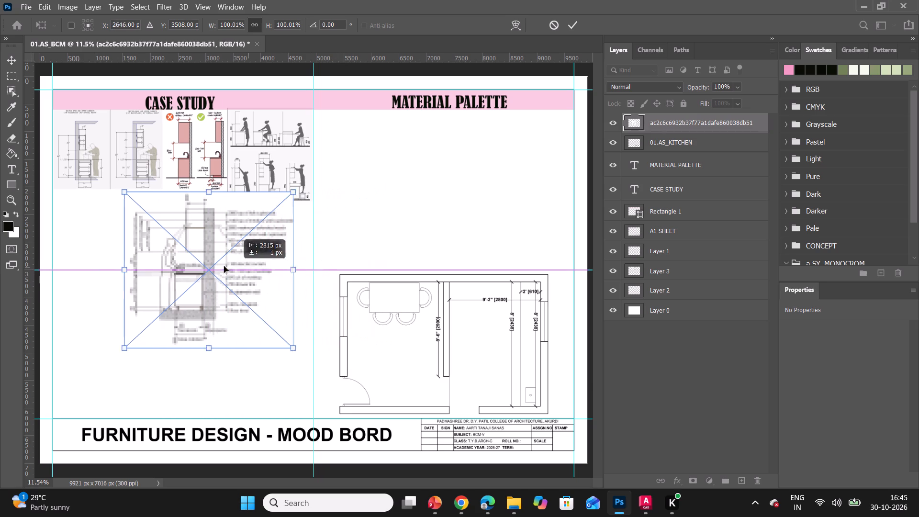
{"action": "left_click_drag", "start_coordinate": [224, 266], "coordinate": [191, 275]}
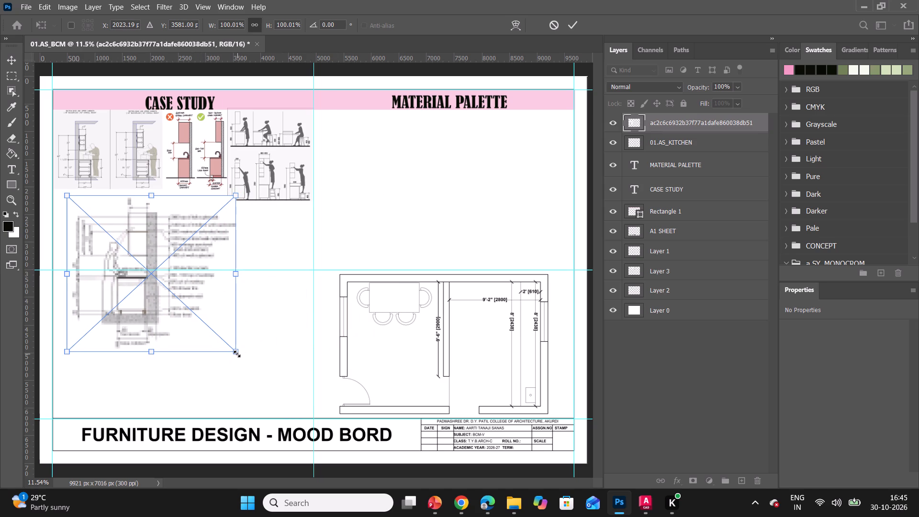
{"action": "left_click_drag", "start_coordinate": [237, 354], "coordinate": [157, 261]}
{"action": "left_click_drag", "start_coordinate": [129, 238], "coordinate": [121, 233]}
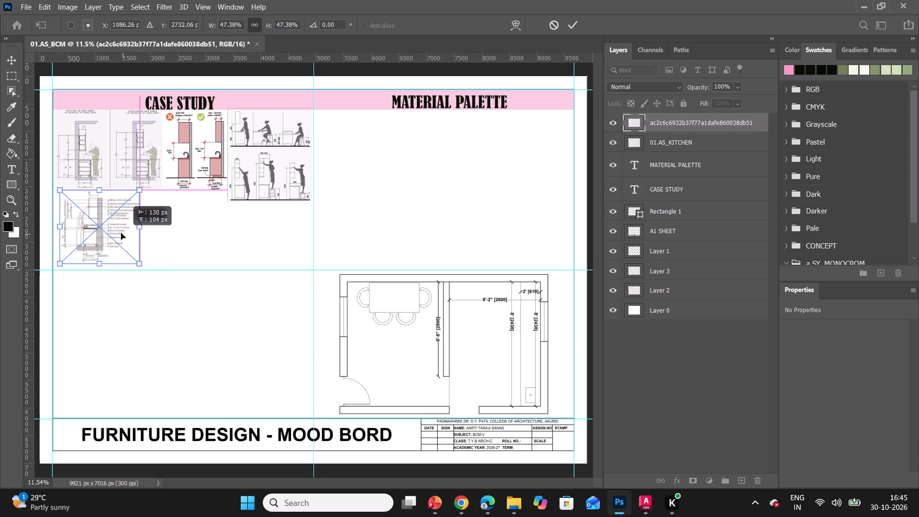
{"action": "left_click_drag", "start_coordinate": [121, 233], "coordinate": [118, 232]}
{"action": "left_click_drag", "start_coordinate": [134, 263], "coordinate": [134, 268]}
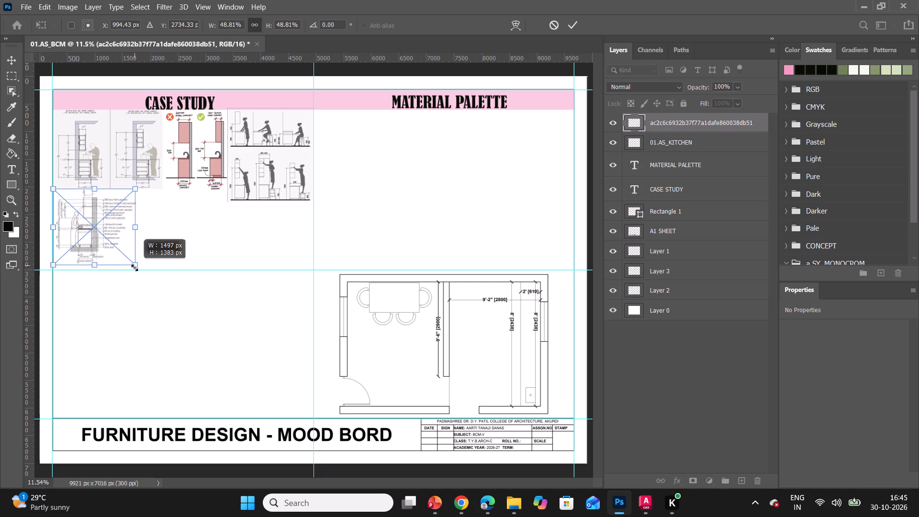
{"action": "left_click_drag", "start_coordinate": [134, 268], "coordinate": [138, 276]}
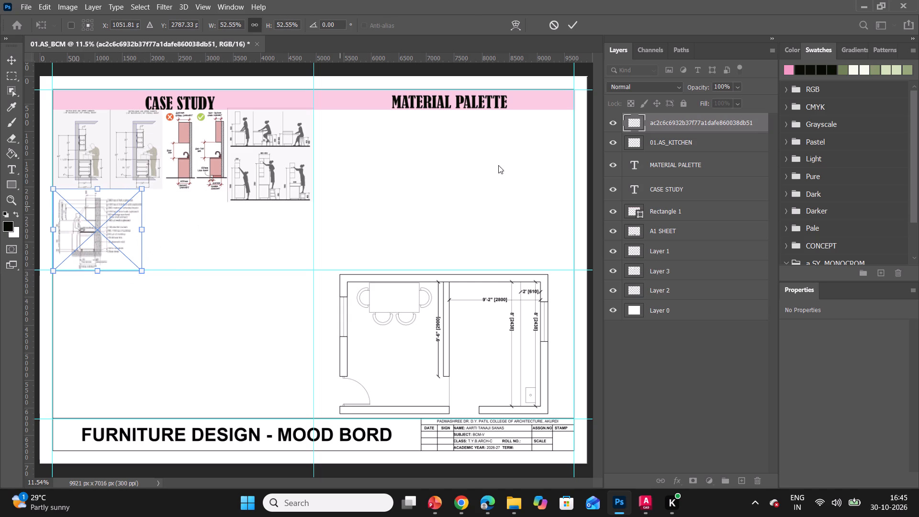
{"action": "left_click", "coordinate": [488, 172]}
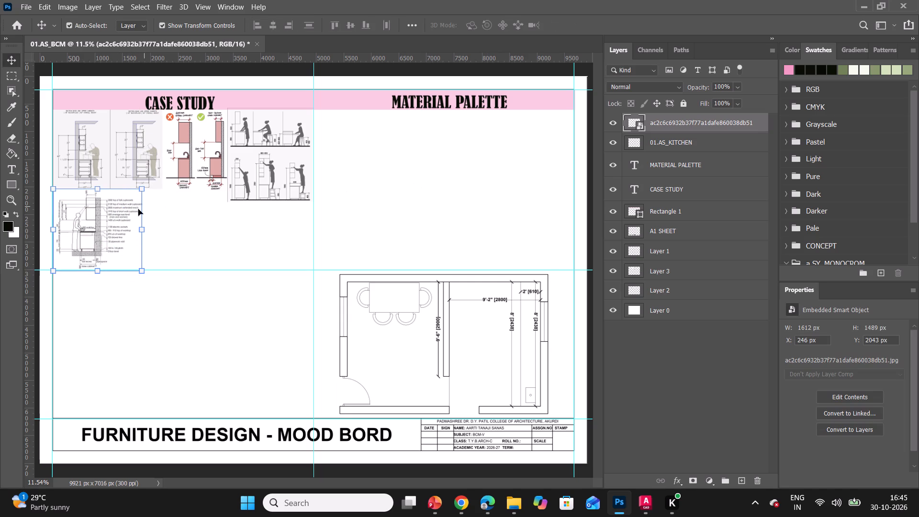
{"action": "left_click", "coordinate": [141, 229]}
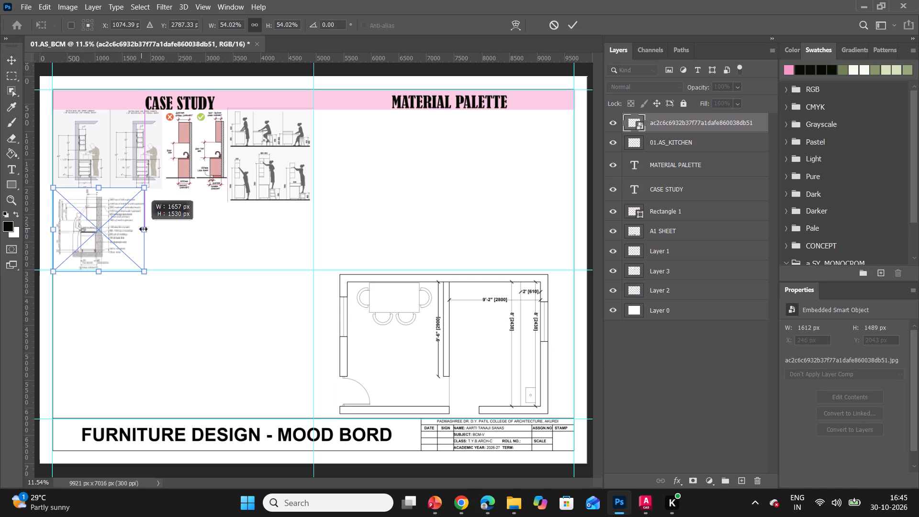
{"action": "left_click", "coordinate": [101, 273]}
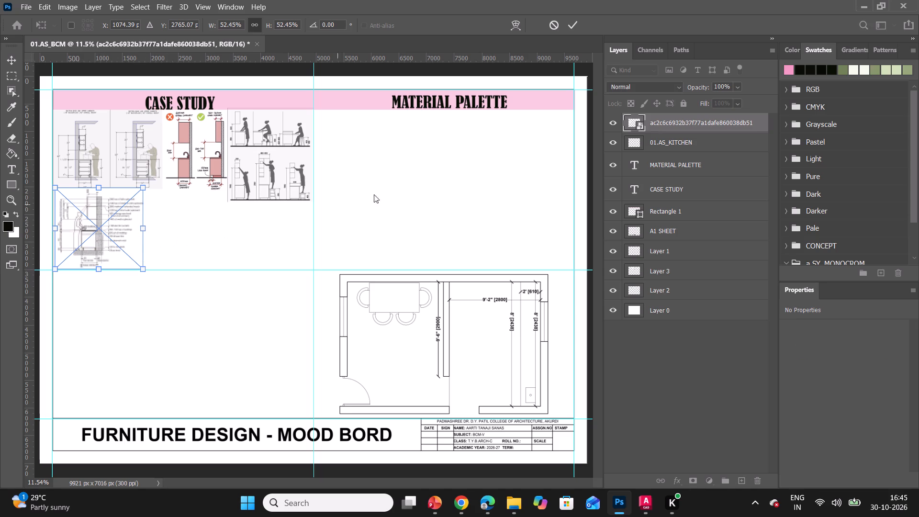
{"action": "left_click", "coordinate": [383, 187]}
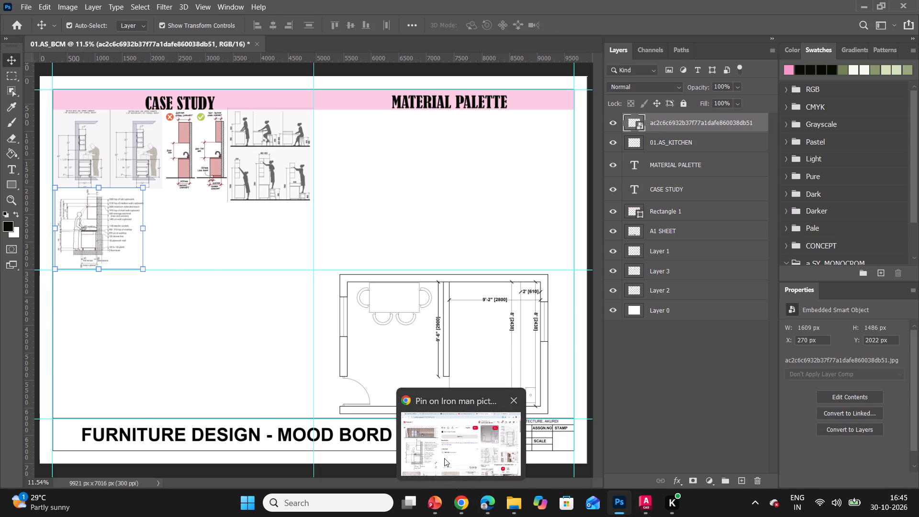
In a new Chrome tab, run a Google Lens image search with WhatsApp Image 2026-10-30 at 12.33.44 PM from Downloads.
{"action": "left_click", "coordinate": [444, 458]}
{"action": "left_click", "coordinate": [710, 12]}
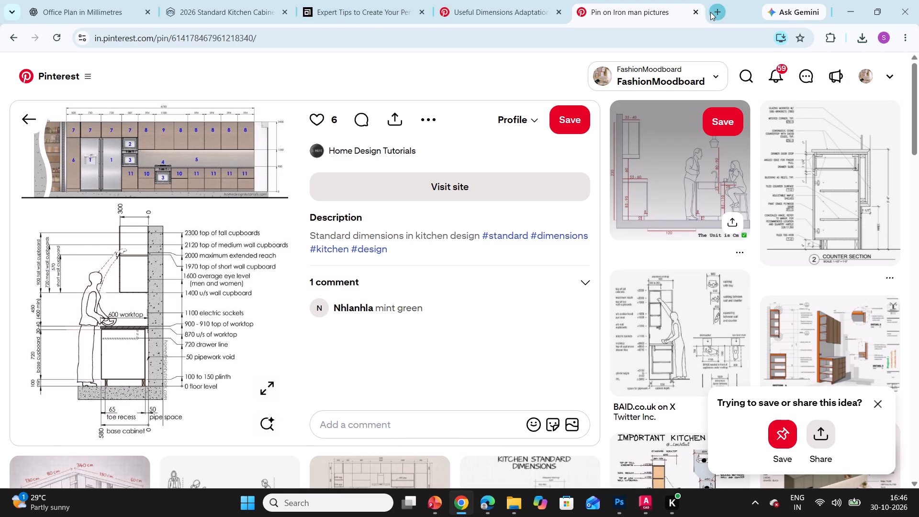
{"action": "left_click", "coordinate": [604, 244]}
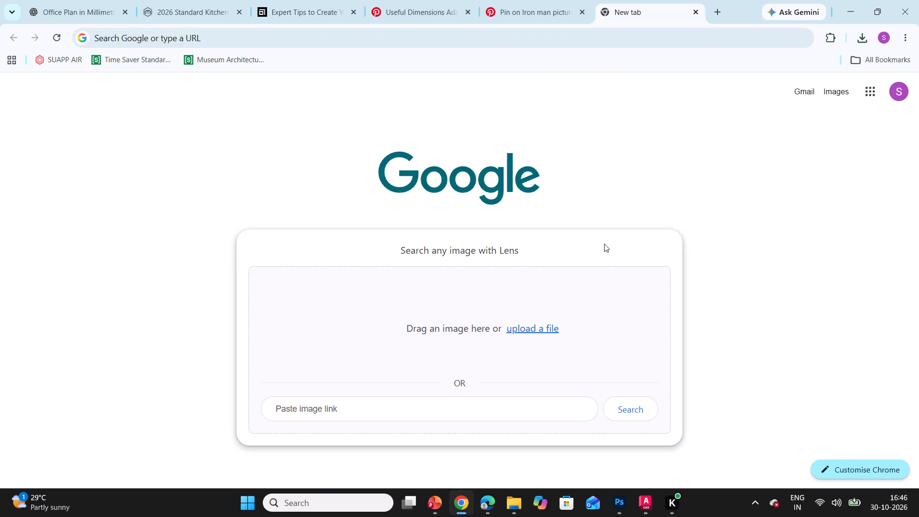
{"action": "left_click", "coordinate": [552, 332]}
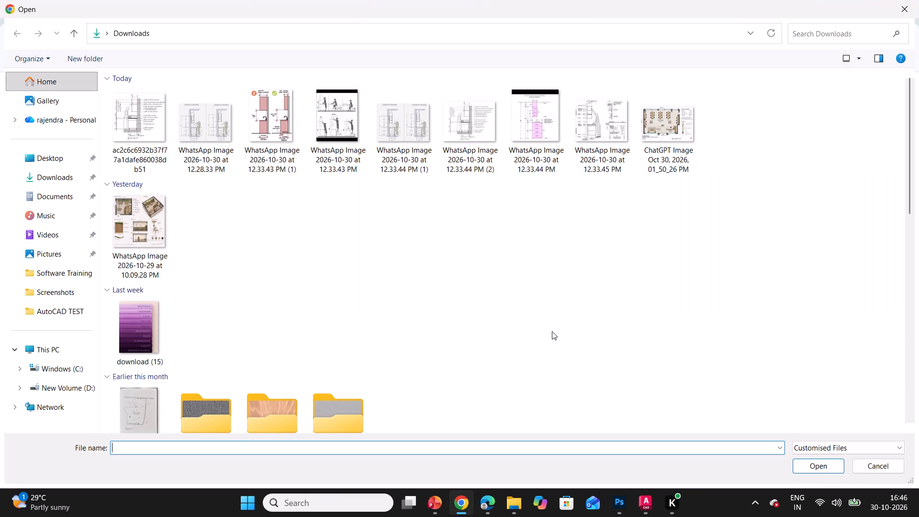
{"action": "left_click", "coordinate": [540, 140]}
{"action": "left_click", "coordinate": [809, 464]}
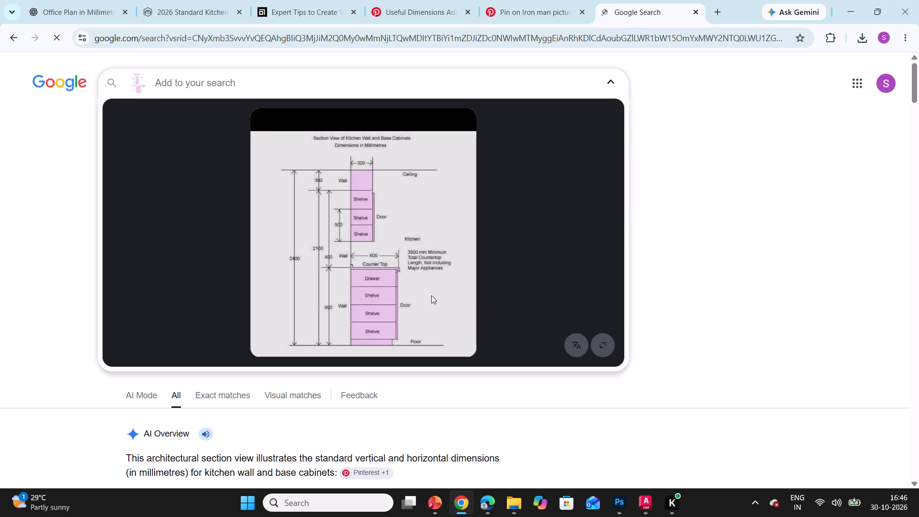
Open the Pinterest page for the kitchen wall and base cabinets section from the exact matches and copy its image.
{"action": "left_click", "coordinate": [236, 389]}
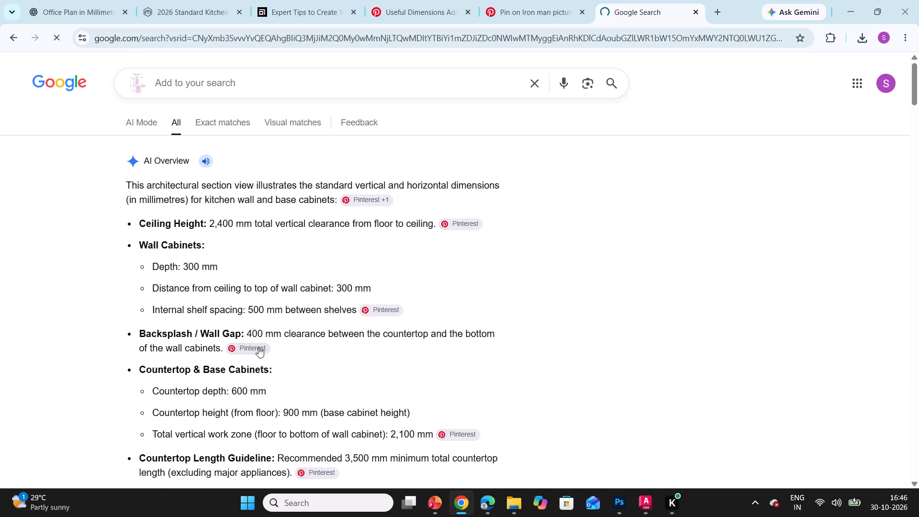
{"action": "left_click", "coordinate": [218, 119]}
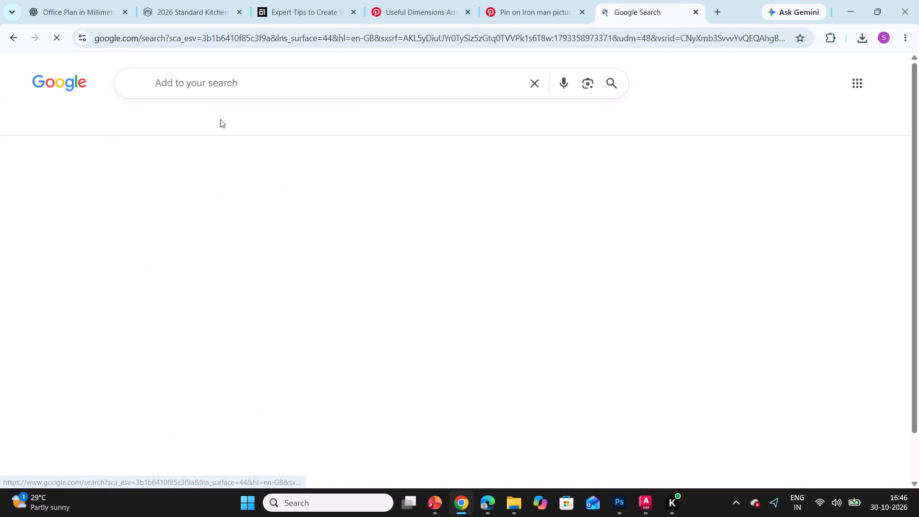
{"action": "double_click", "coordinate": [179, 198]}
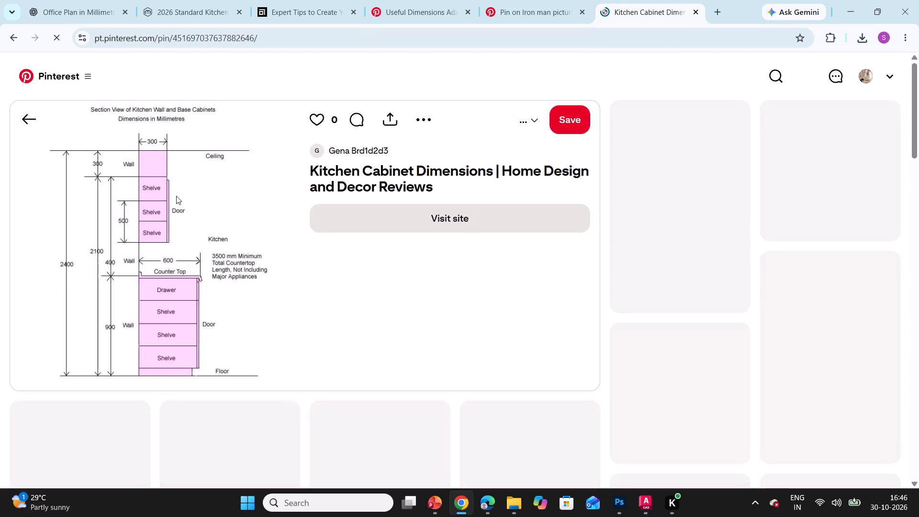
{"action": "right_click", "coordinate": [177, 199]}
{"action": "left_click", "coordinate": [233, 252]}
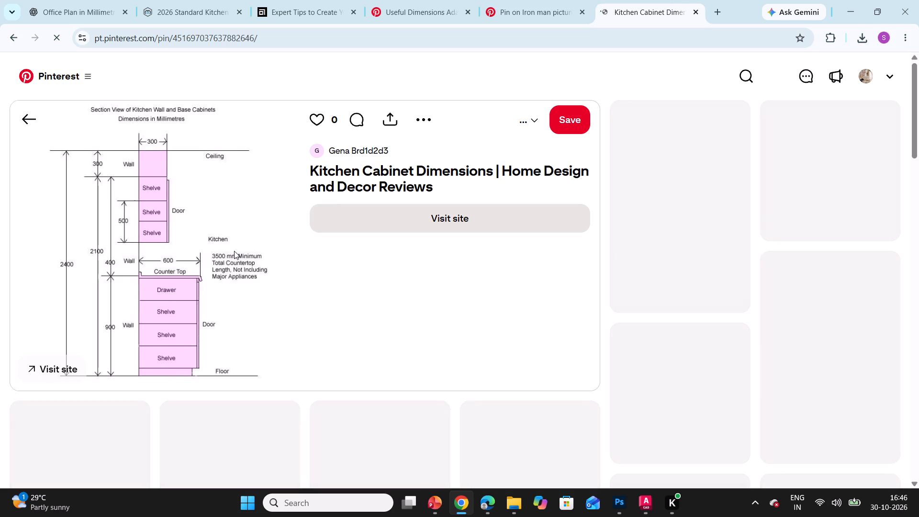
Switch to Photoshop and paste the copied cabinet section image into 01.AS_BCM directly above Layer 0.
{"action": "left_click", "coordinate": [616, 503]}
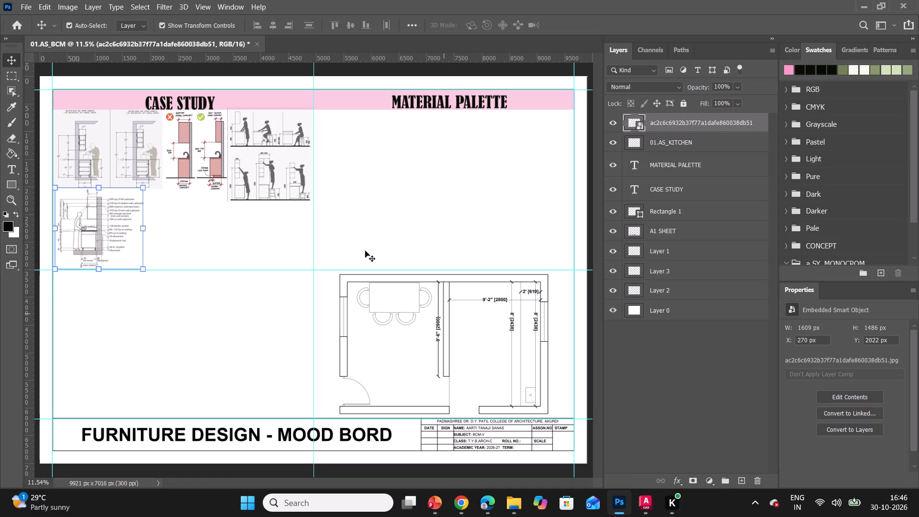
{"action": "left_click", "coordinate": [226, 257]}
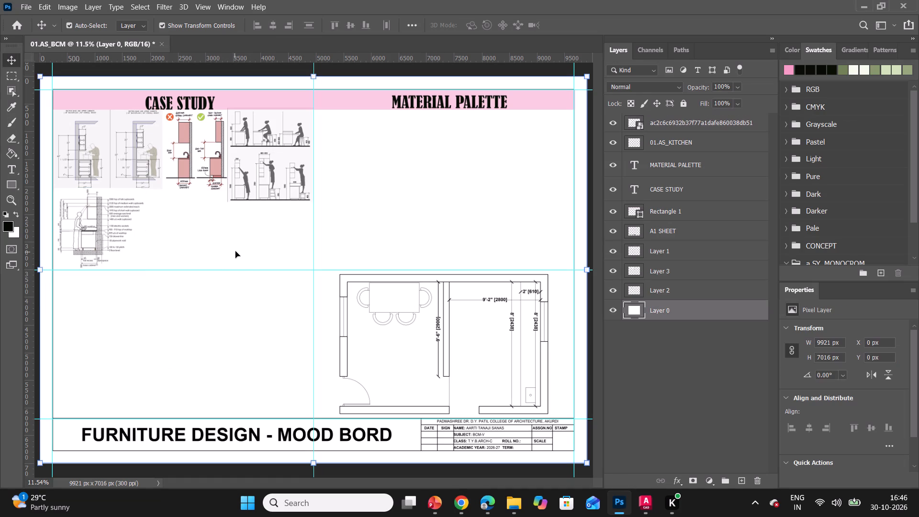
{"action": "key", "text": "ctrl+v"}
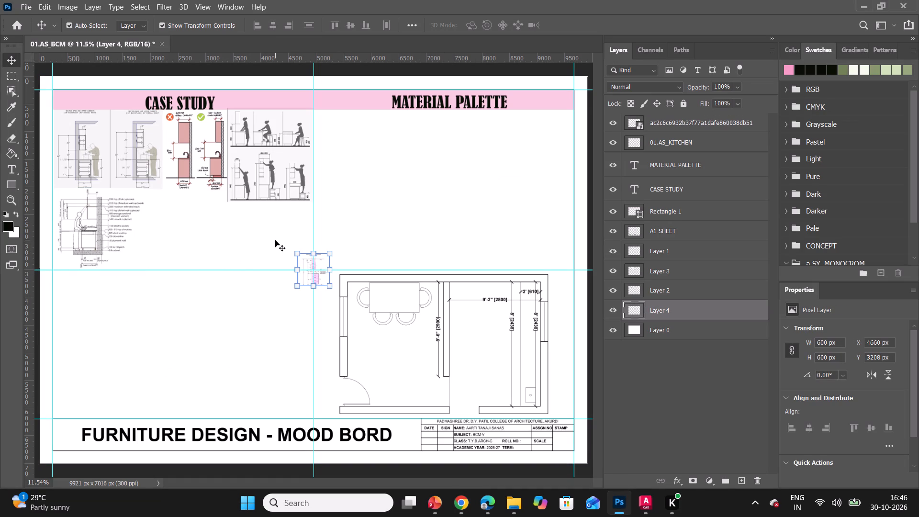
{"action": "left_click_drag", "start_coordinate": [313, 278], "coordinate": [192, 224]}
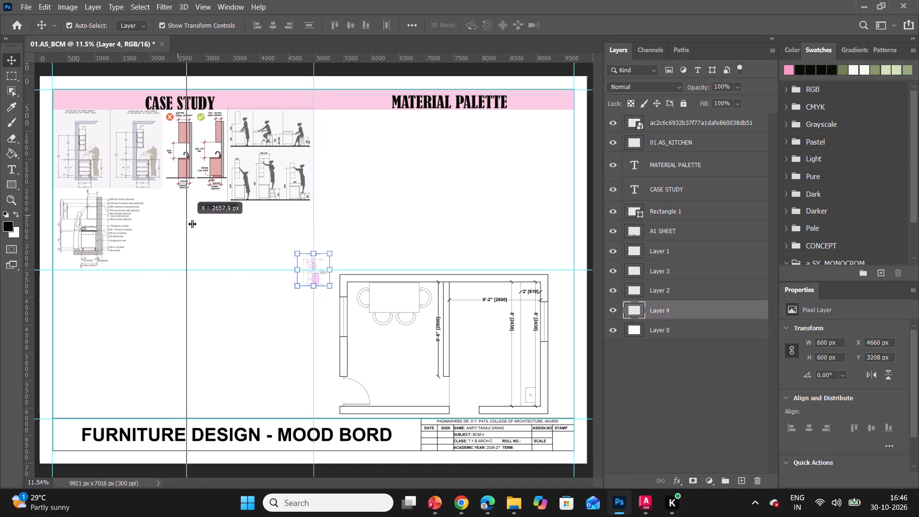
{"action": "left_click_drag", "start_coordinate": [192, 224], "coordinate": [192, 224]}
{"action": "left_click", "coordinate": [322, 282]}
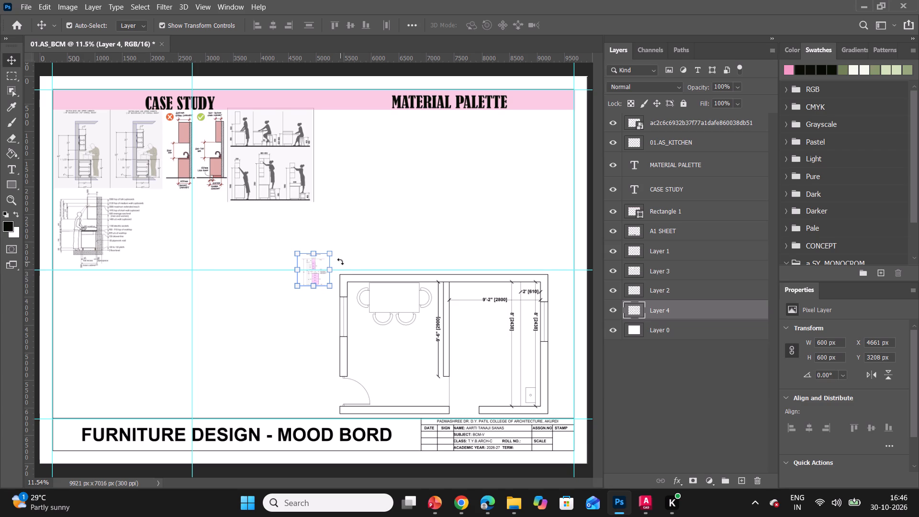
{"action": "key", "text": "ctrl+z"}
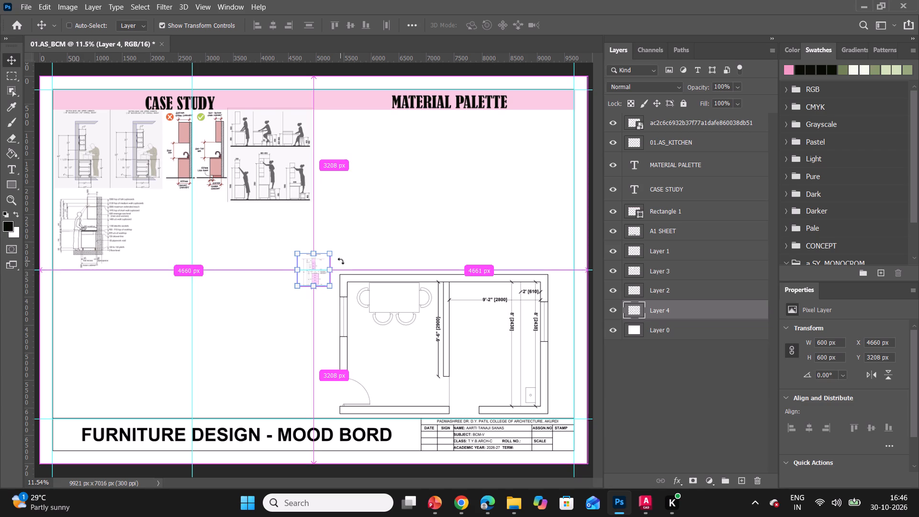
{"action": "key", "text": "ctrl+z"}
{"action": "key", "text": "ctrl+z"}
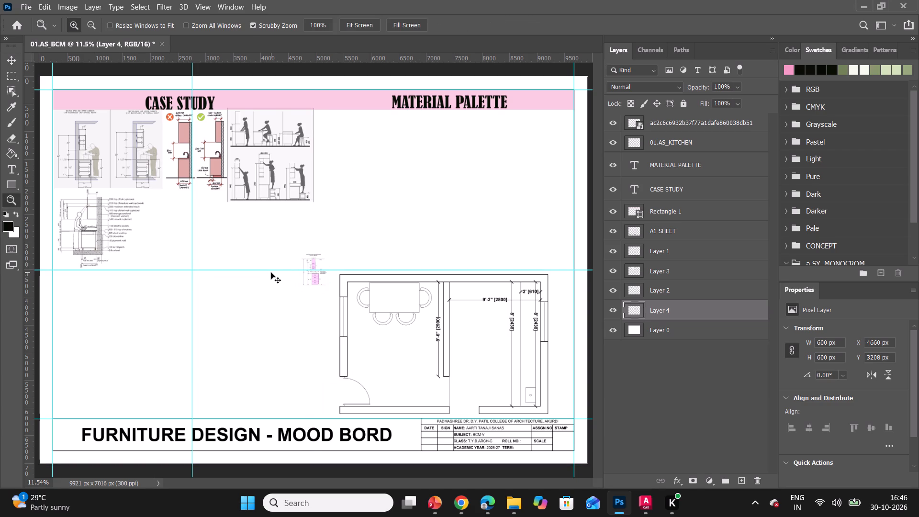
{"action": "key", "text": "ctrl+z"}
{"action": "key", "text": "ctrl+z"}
Move the displaced vertical guide back to the middle of the sheet.
{"action": "left_click", "coordinate": [12, 58]}
{"action": "left_click_drag", "start_coordinate": [191, 276], "coordinate": [297, 296]}
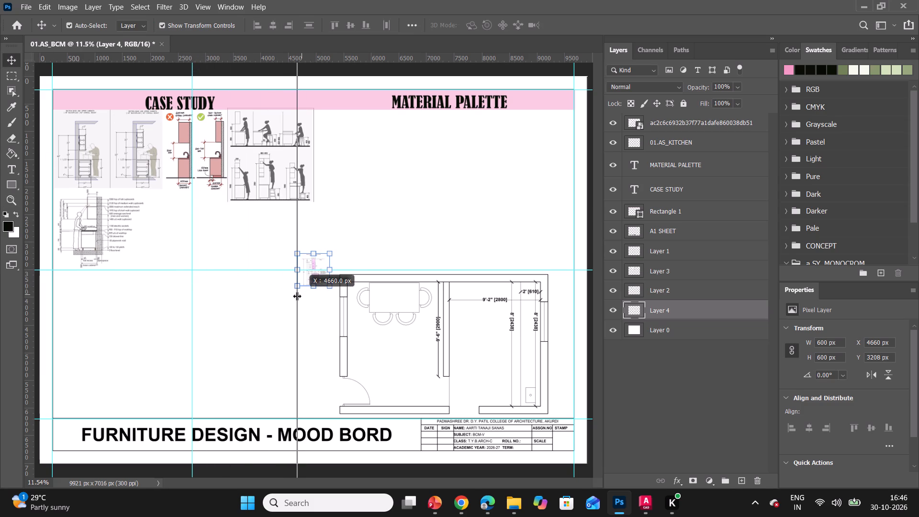
{"action": "left_click_drag", "start_coordinate": [297, 296], "coordinate": [311, 299]}
Move the pasted cabinet image beside the kitchen section under CASE STUDY and raise its layer, Layer 4, directly above Layer 1.
{"action": "left_click_drag", "start_coordinate": [305, 275], "coordinate": [235, 239]}
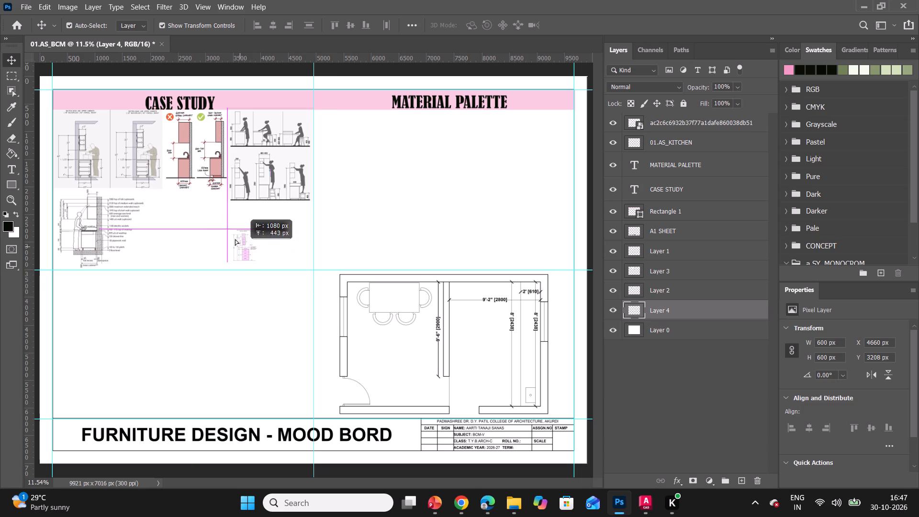
{"action": "left_click_drag", "start_coordinate": [235, 239], "coordinate": [160, 218]}
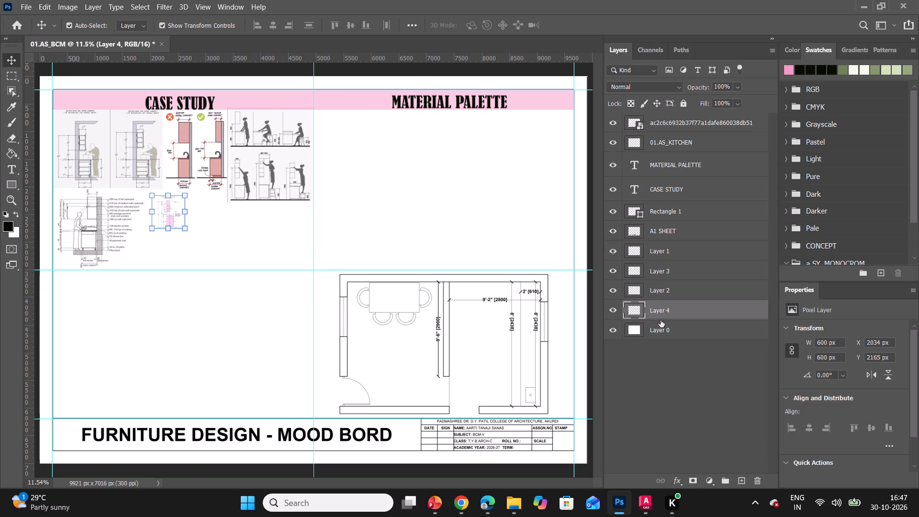
{"action": "left_click_drag", "start_coordinate": [661, 313], "coordinate": [673, 248]}
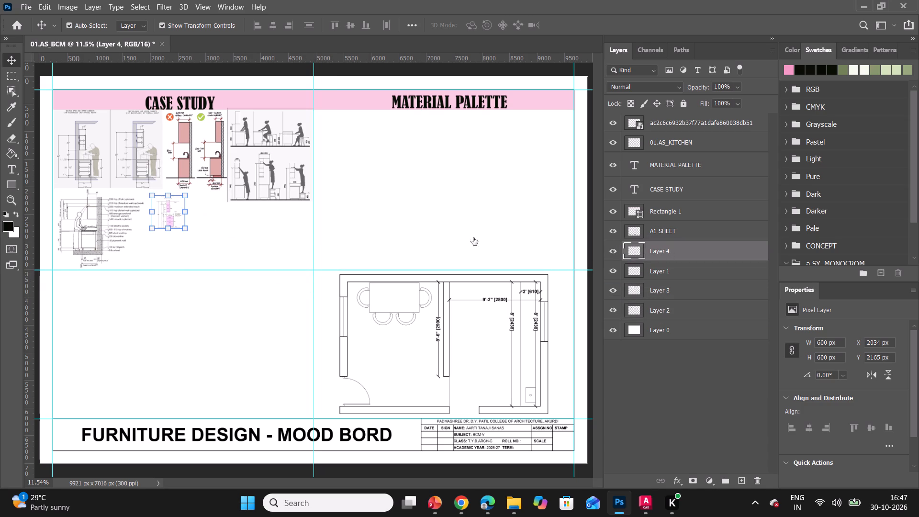
Enlarge the cabinet image to about 1348 × 1348 px and fit it next to the kitchen section in the second case-study row.
{"action": "left_click_drag", "start_coordinate": [176, 209], "coordinate": [160, 213]}
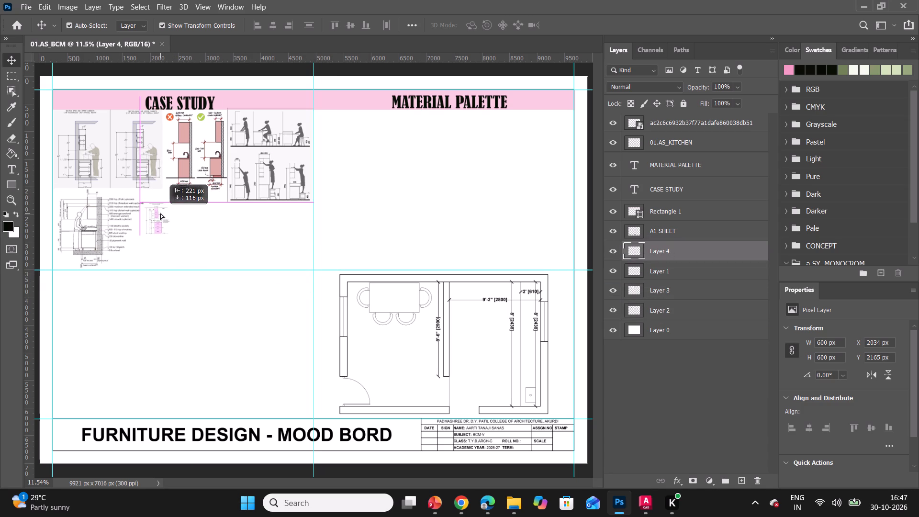
{"action": "left_click_drag", "start_coordinate": [160, 213], "coordinate": [161, 215]}
{"action": "left_click_drag", "start_coordinate": [174, 236], "coordinate": [215, 262]}
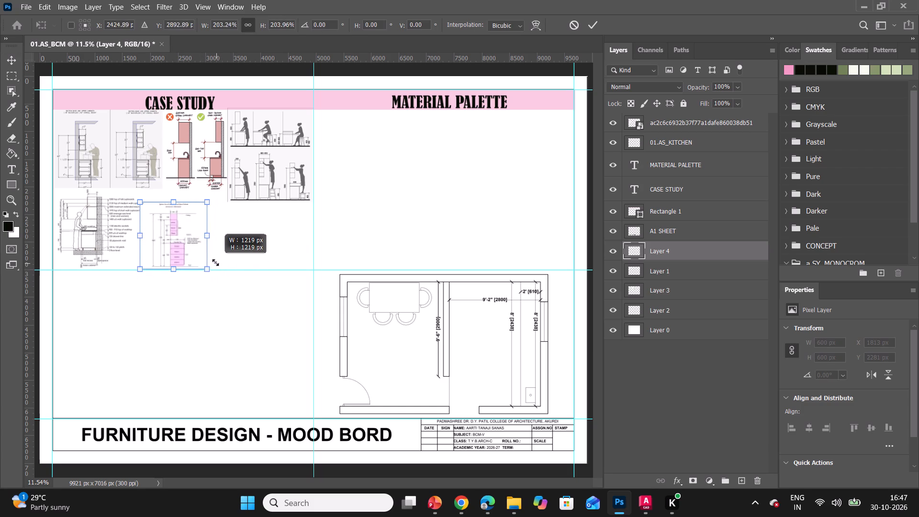
{"action": "left_click_drag", "start_coordinate": [215, 262], "coordinate": [208, 268]}
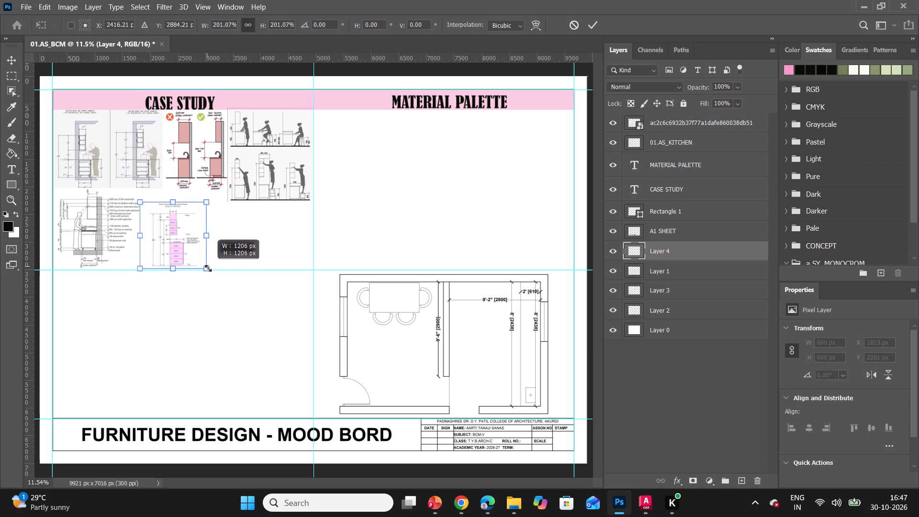
{"action": "left_click_drag", "start_coordinate": [208, 268], "coordinate": [209, 268]}
{"action": "left_click", "coordinate": [347, 232]}
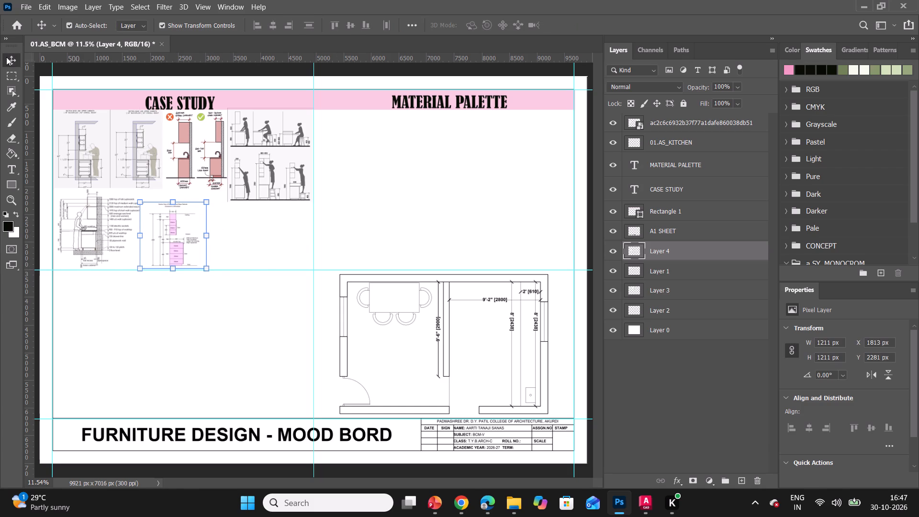
{"action": "left_click", "coordinate": [7, 57]}
{"action": "left_click_drag", "start_coordinate": [173, 248], "coordinate": [176, 243]}
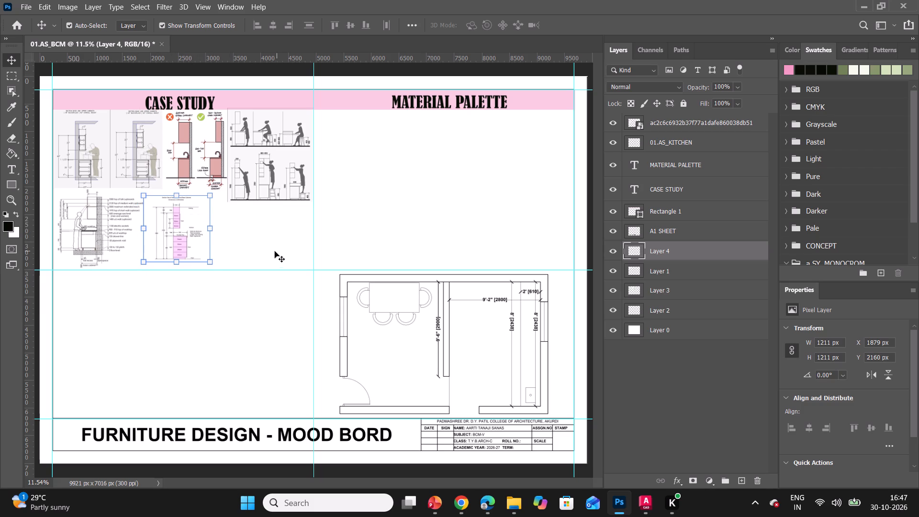
{"action": "left_click_drag", "start_coordinate": [178, 261], "coordinate": [178, 261]}
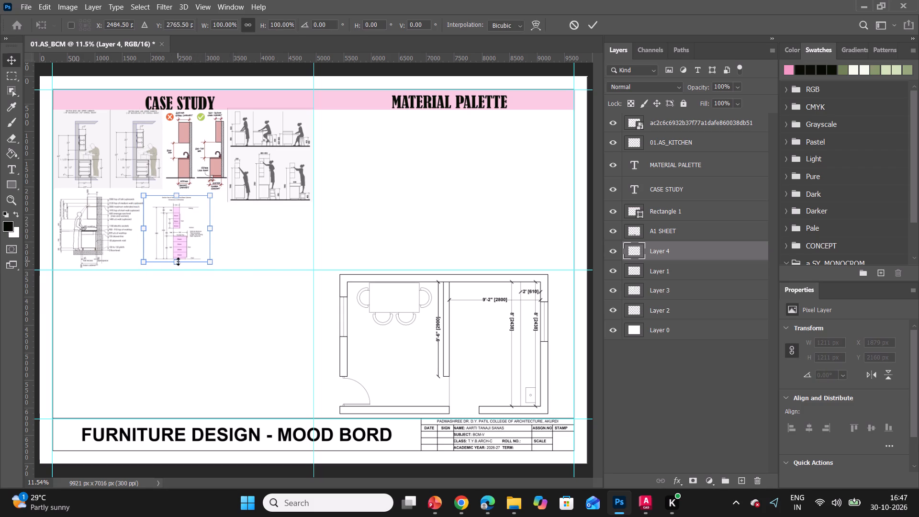
{"action": "left_click_drag", "start_coordinate": [178, 261], "coordinate": [177, 265]}
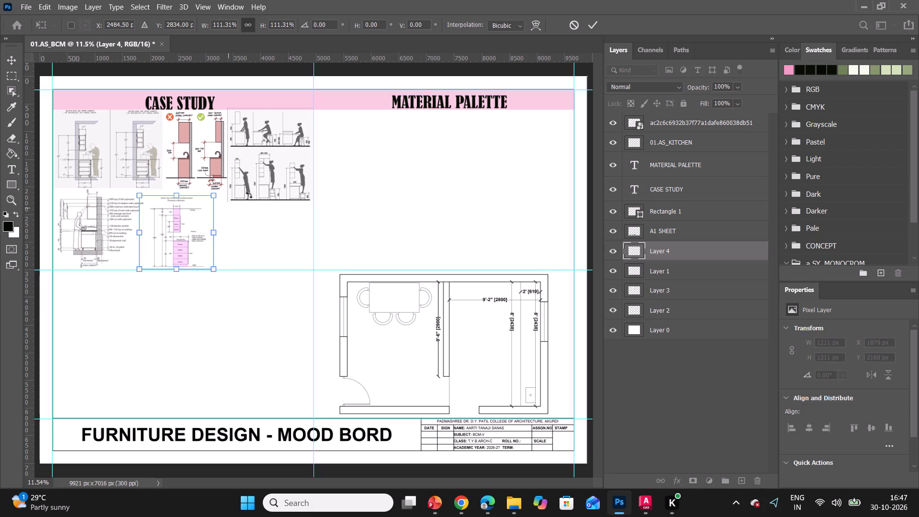
{"action": "left_click", "coordinate": [17, 62]}
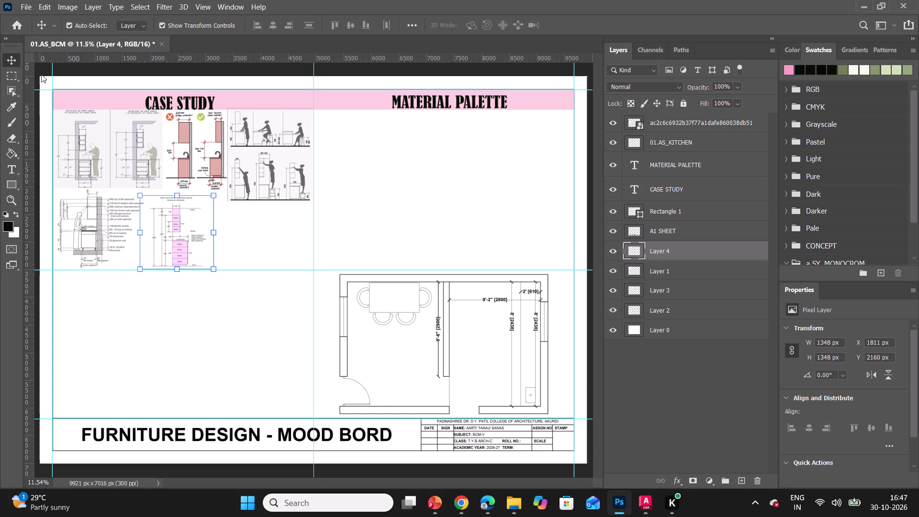
Examine the cabinet dimension image in the second case-study row up close, and return to the full sheet.
{"action": "left_click", "coordinate": [11, 205]}
{"action": "left_click", "coordinate": [165, 241]}
{"action": "double_click", "coordinate": [165, 241]}
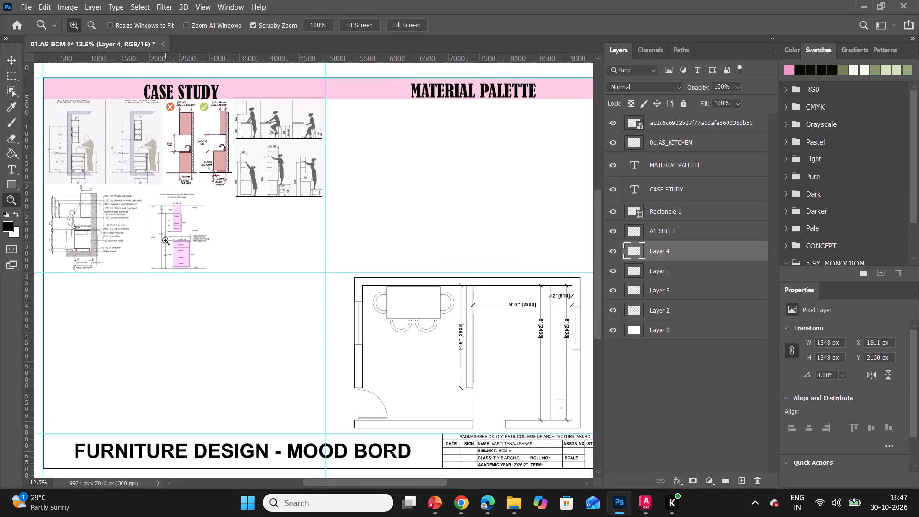
{"action": "left_click", "coordinate": [165, 240]}
{"action": "left_click", "coordinate": [167, 235]}
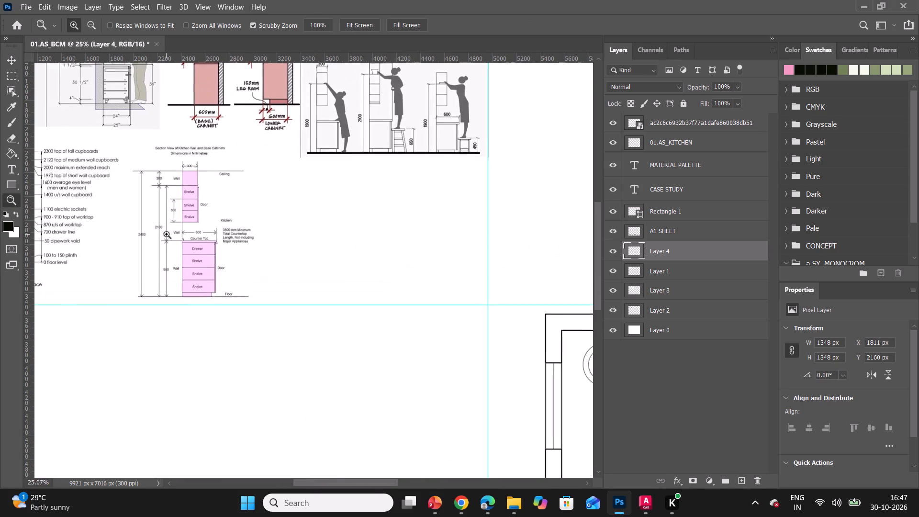
{"action": "scroll", "coordinate": [206, 231], "scroll_direction": "down", "scroll_amount": 3}
{"action": "scroll", "coordinate": [206, 231], "scroll_direction": "up", "scroll_amount": 2}
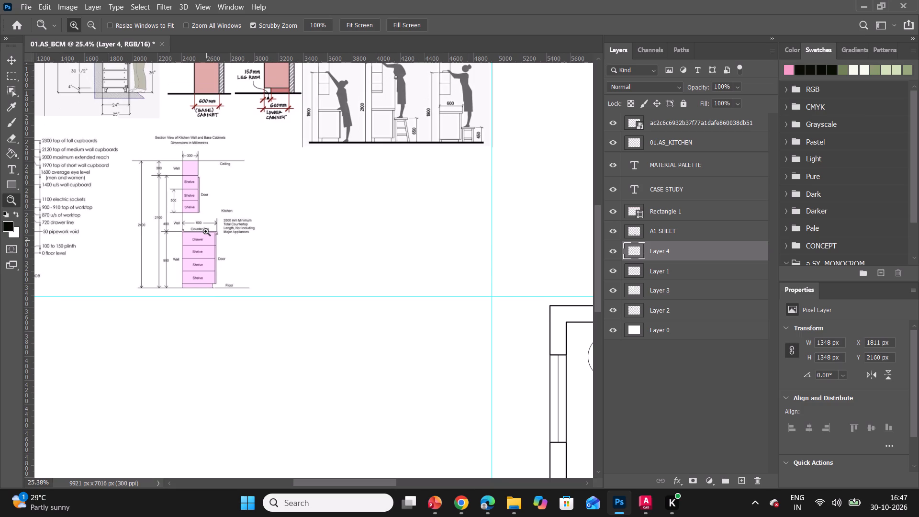
{"action": "key", "text": "Escape"}
{"action": "right_click", "coordinate": [279, 291]}
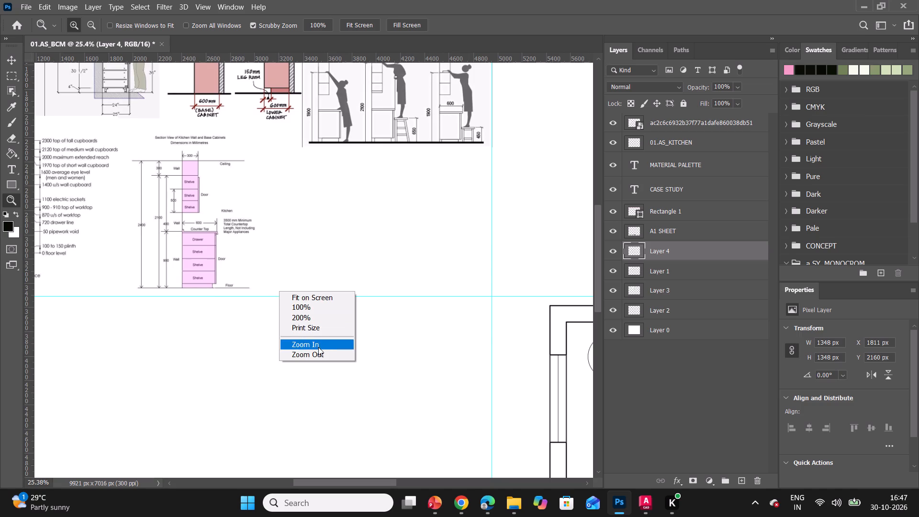
{"action": "left_click", "coordinate": [337, 299]}
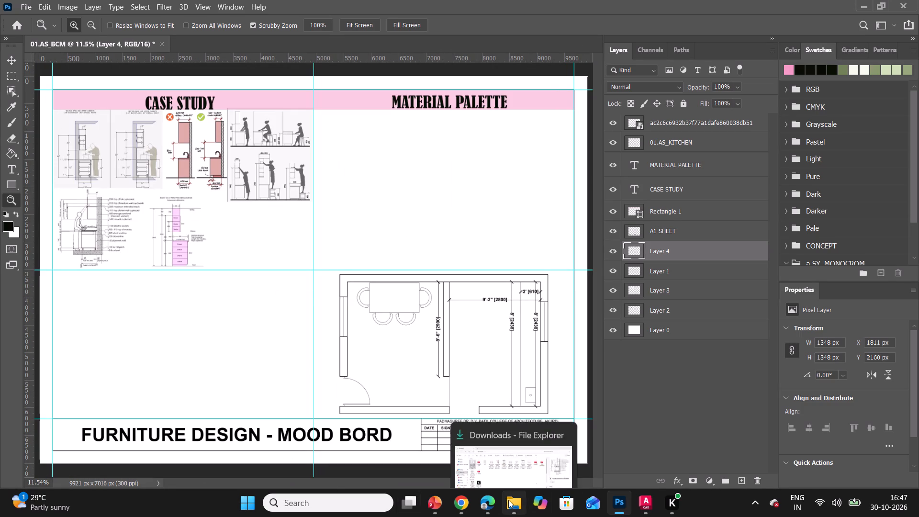
Switch to Chrome and run a Google image search with WhatsApp Image 2026-10-30 at 12.33.45 PM from Downloads, showing only exact matches.
{"action": "left_click", "coordinate": [480, 453]}
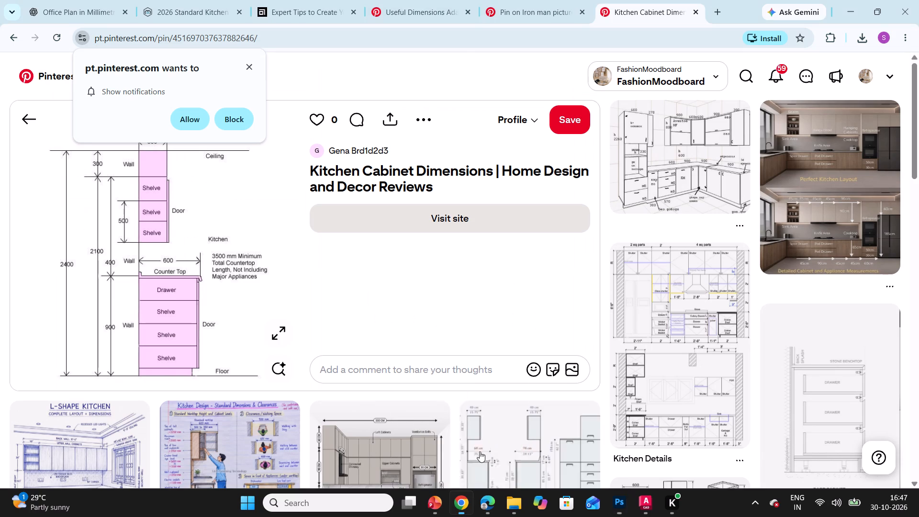
{"action": "left_click", "coordinate": [720, 7]}
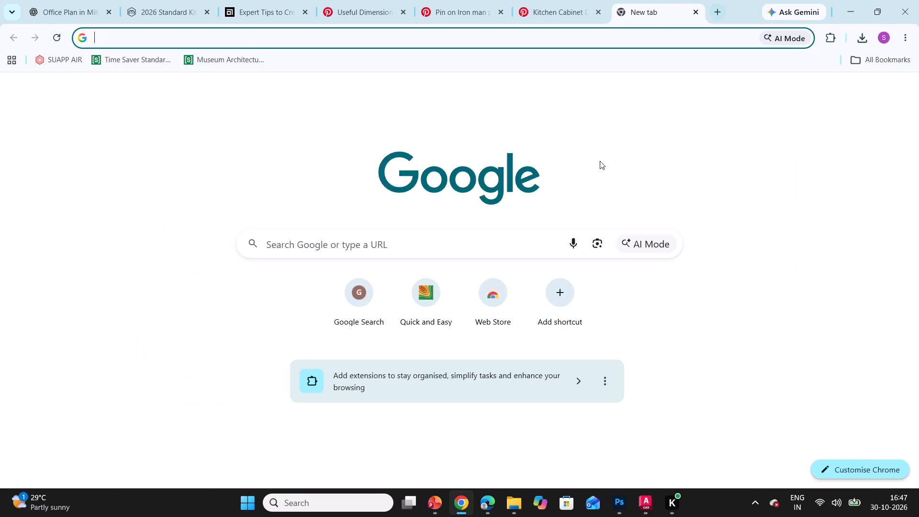
{"action": "left_click", "coordinate": [599, 238]}
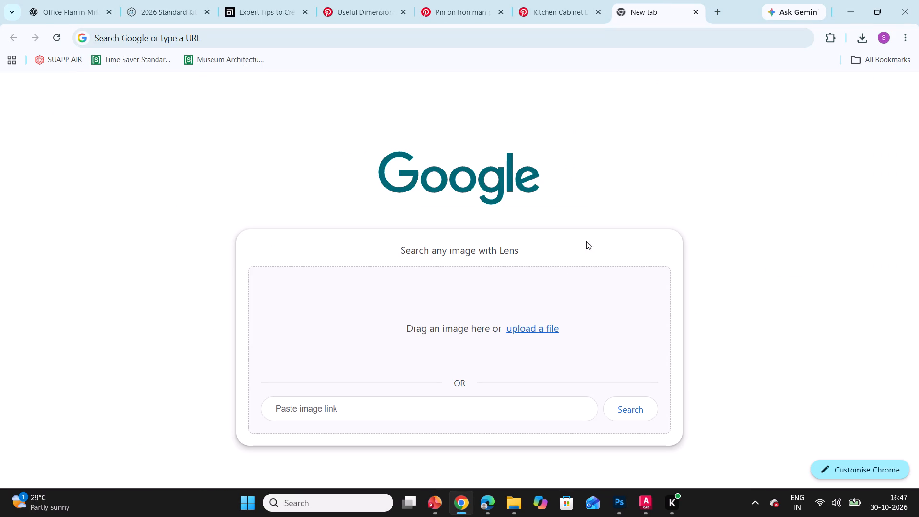
{"action": "left_click", "coordinate": [535, 330]}
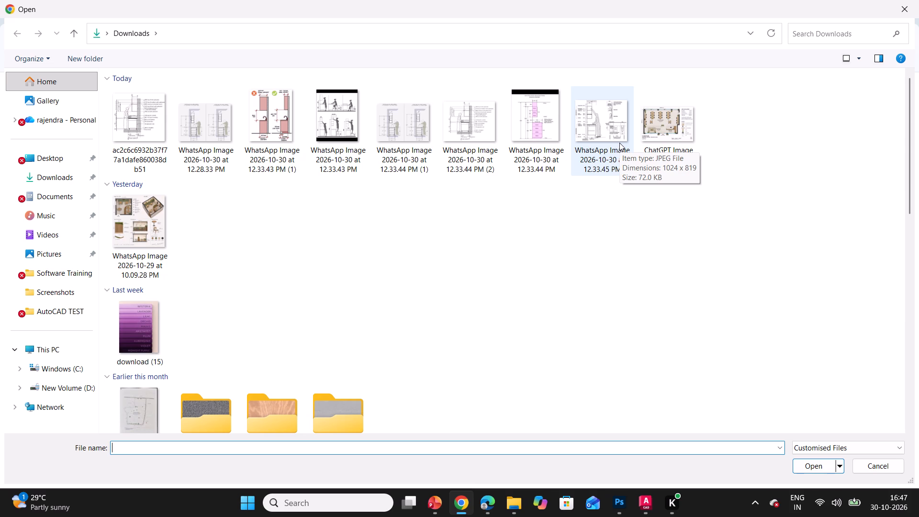
{"action": "left_click", "coordinate": [619, 143]}
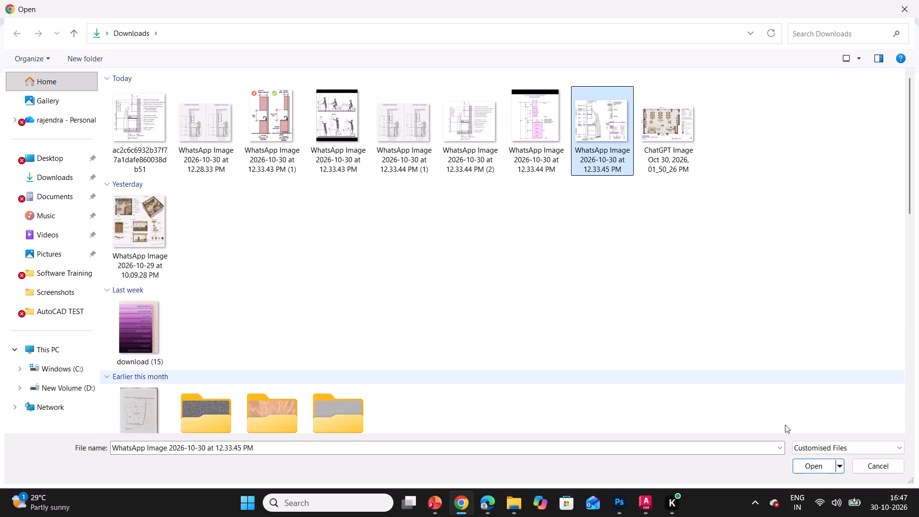
{"action": "left_click", "coordinate": [810, 466]}
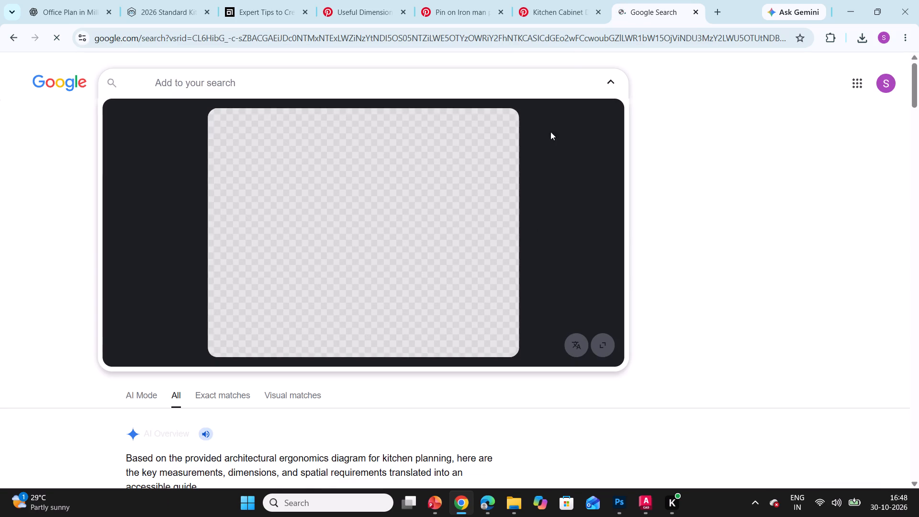
{"action": "left_click", "coordinate": [241, 393]}
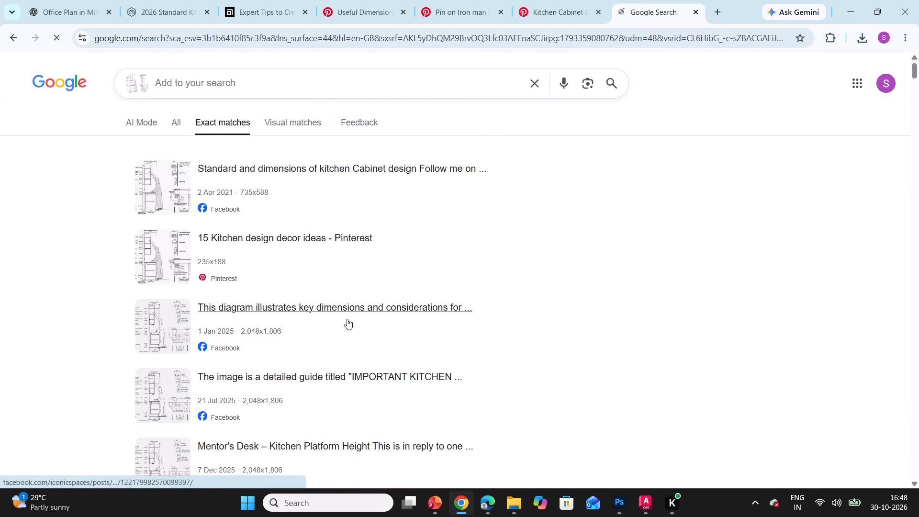
From the Pinterest match "15 Kitchen design decor ideas", open the Ukuran Kitchen Set pin and copy its dimension image.
{"action": "left_click", "coordinate": [160, 259]}
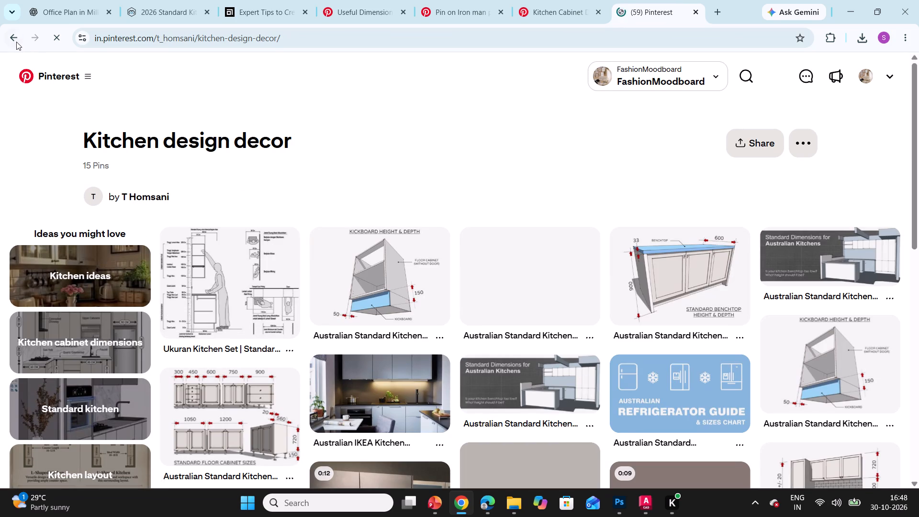
{"action": "left_click", "coordinate": [16, 40]}
{"action": "left_click", "coordinate": [162, 255]}
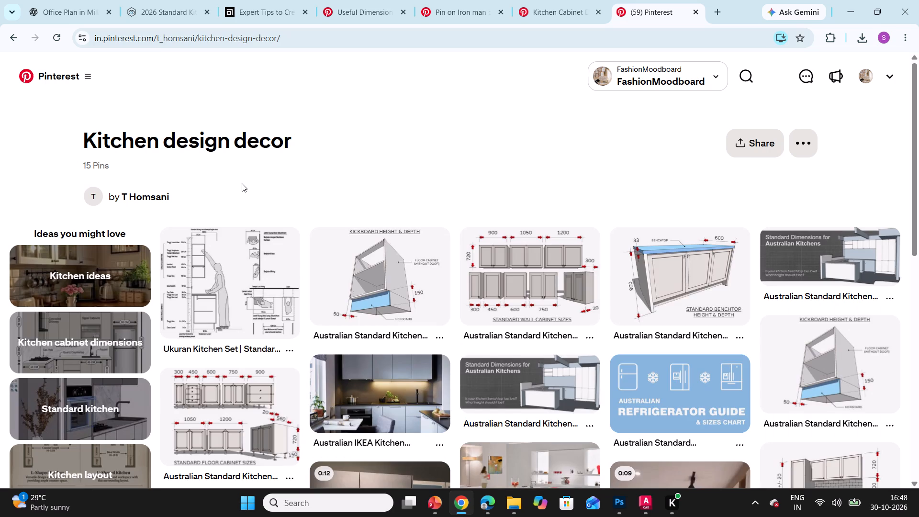
{"action": "left_click", "coordinate": [252, 293]}
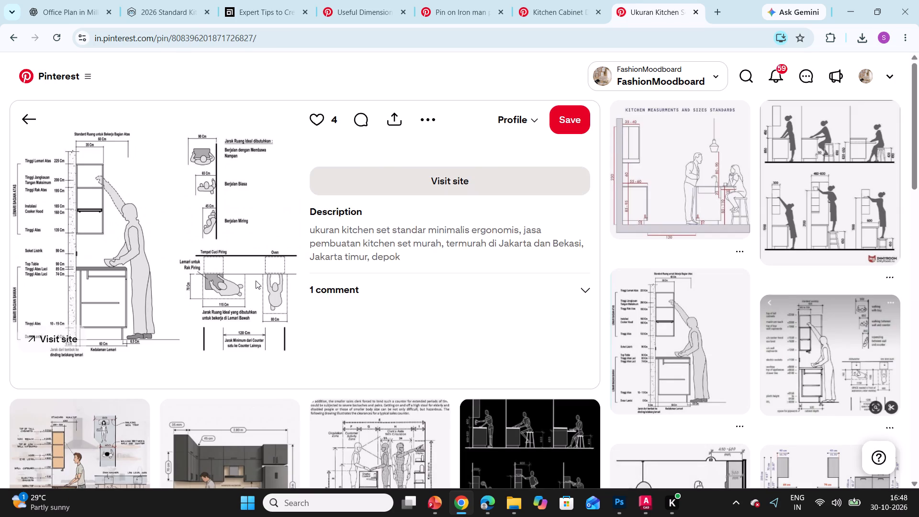
{"action": "right_click", "coordinate": [92, 238]}
{"action": "left_click", "coordinate": [153, 289]}
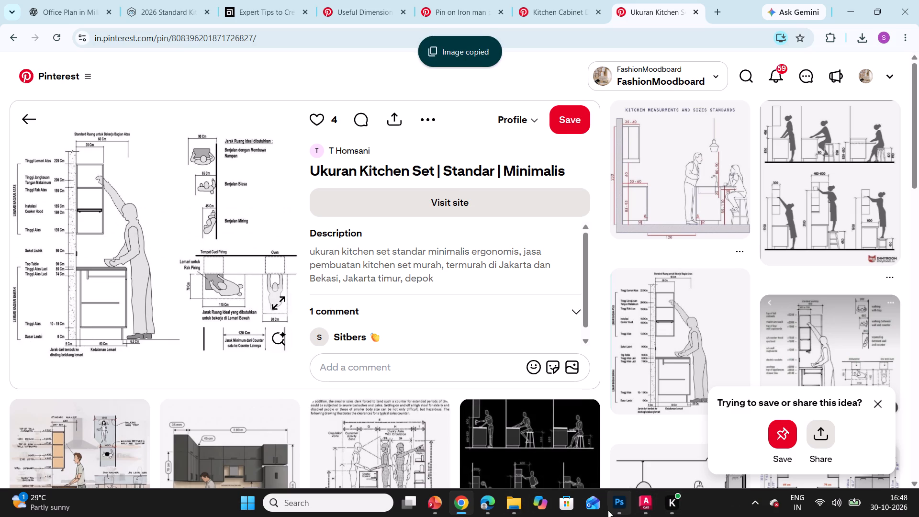
Switch back to Photoshop, deselect Layer 4 and paste the copied kitchen set image into the mood board as a new layer.
{"action": "left_click", "coordinate": [636, 426]}
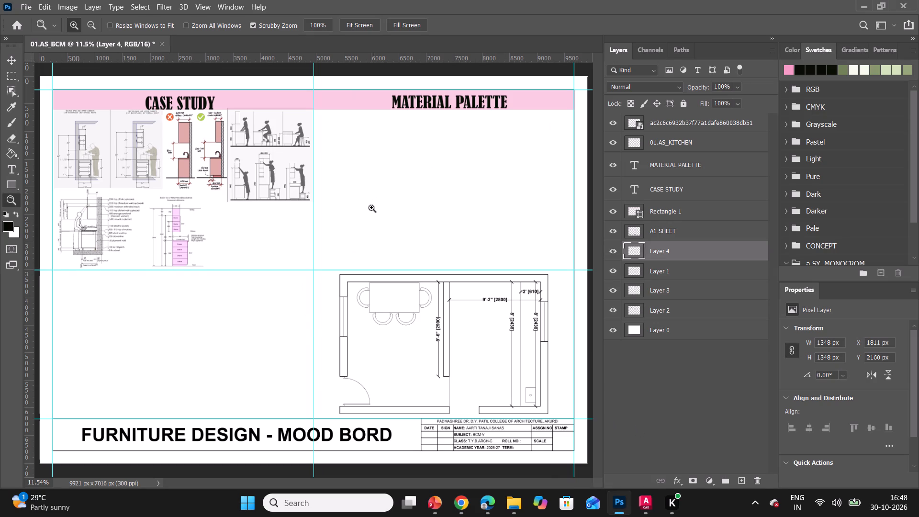
{"action": "left_click", "coordinate": [12, 63]}
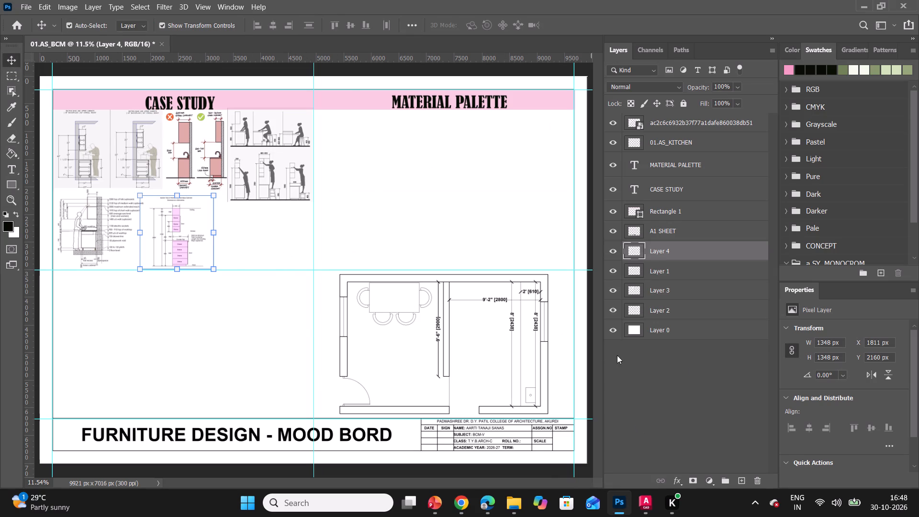
{"action": "left_click", "coordinate": [696, 367]}
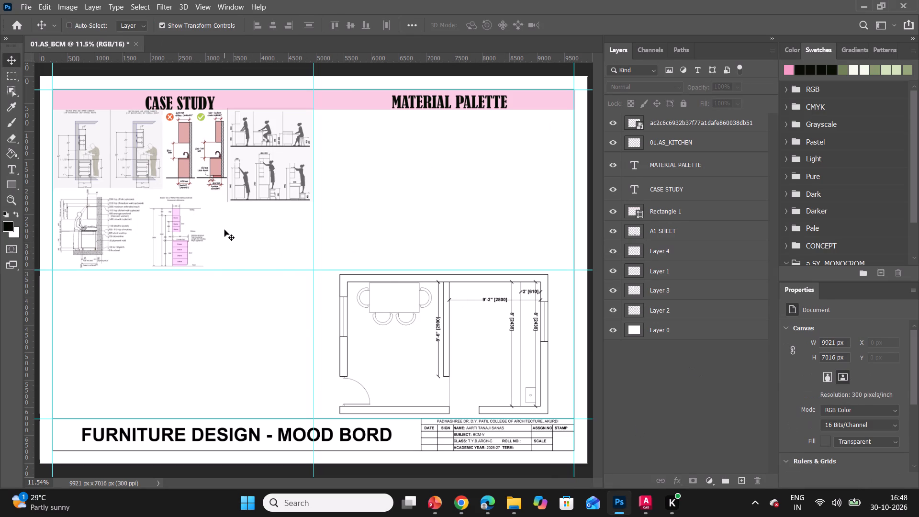
{"action": "key", "text": "ctrl+v"}
Move the pasted kitchen set image beside the pink cabinet image in the second case-study row.
{"action": "left_click_drag", "start_coordinate": [303, 283], "coordinate": [283, 253]}
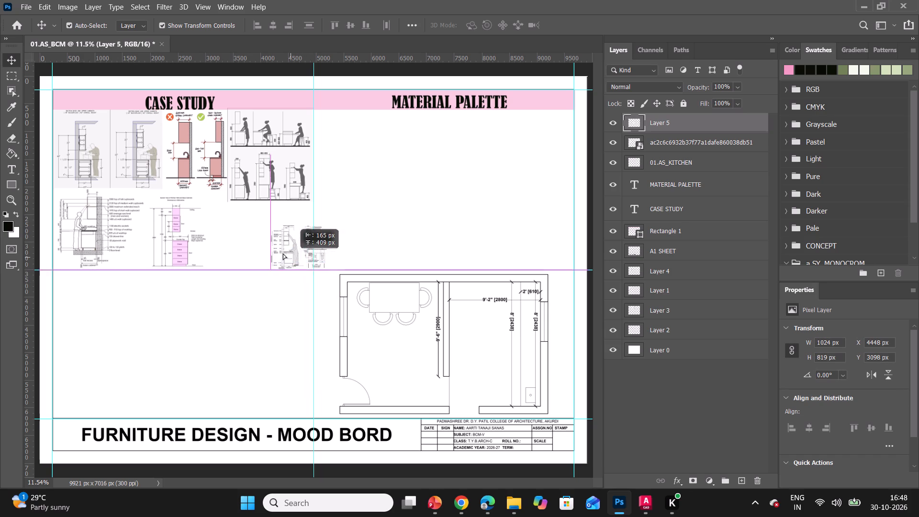
{"action": "left_click_drag", "start_coordinate": [283, 253], "coordinate": [247, 246]}
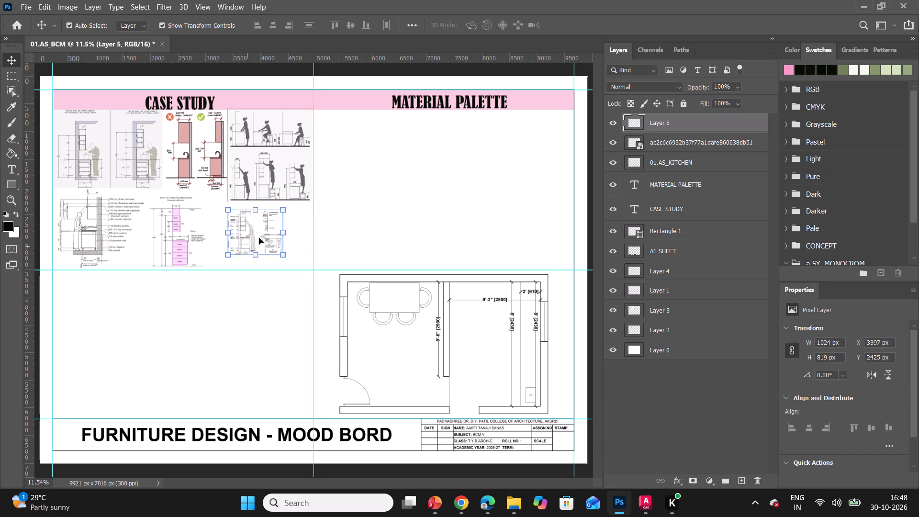
{"action": "left_click_drag", "start_coordinate": [268, 241], "coordinate": [246, 241]}
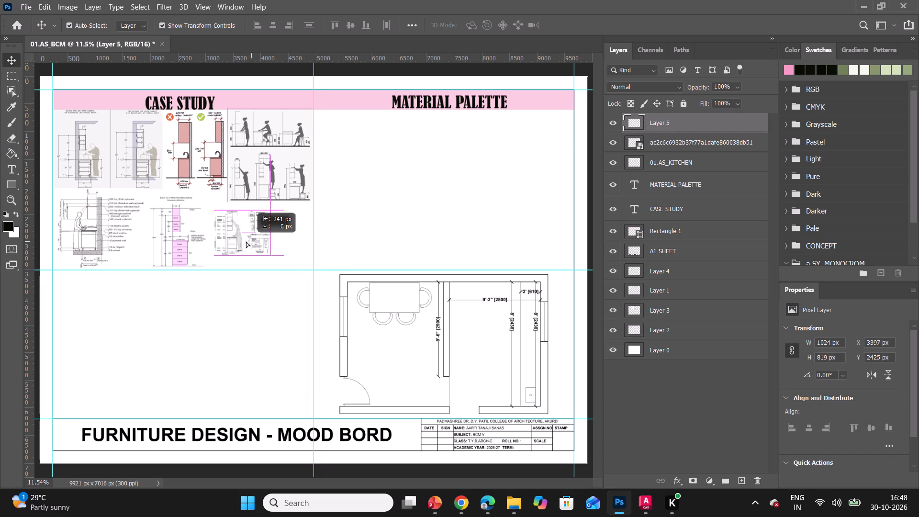
{"action": "left_click_drag", "start_coordinate": [246, 241], "coordinate": [252, 232]}
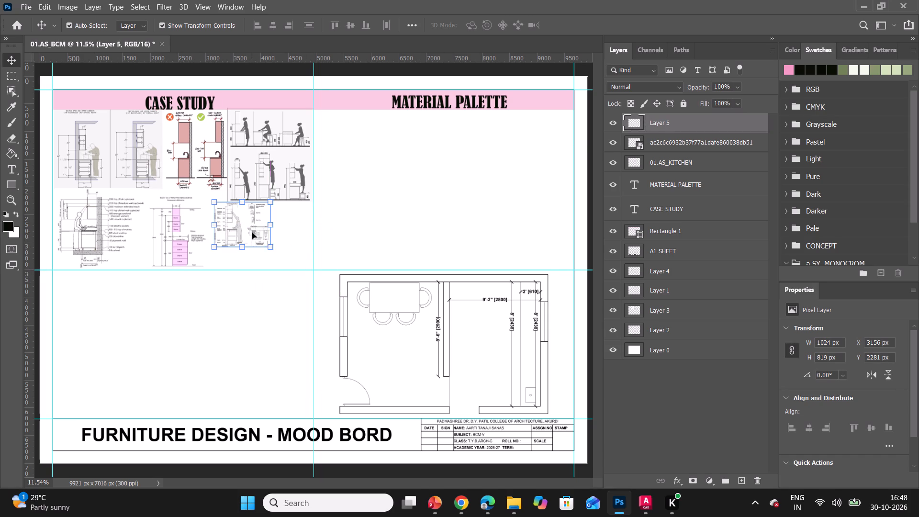
Enlarge the kitchen set image to about 151% and fit it at the end of the second case-study row.
{"action": "left_click_drag", "start_coordinate": [271, 247], "coordinate": [306, 262]}
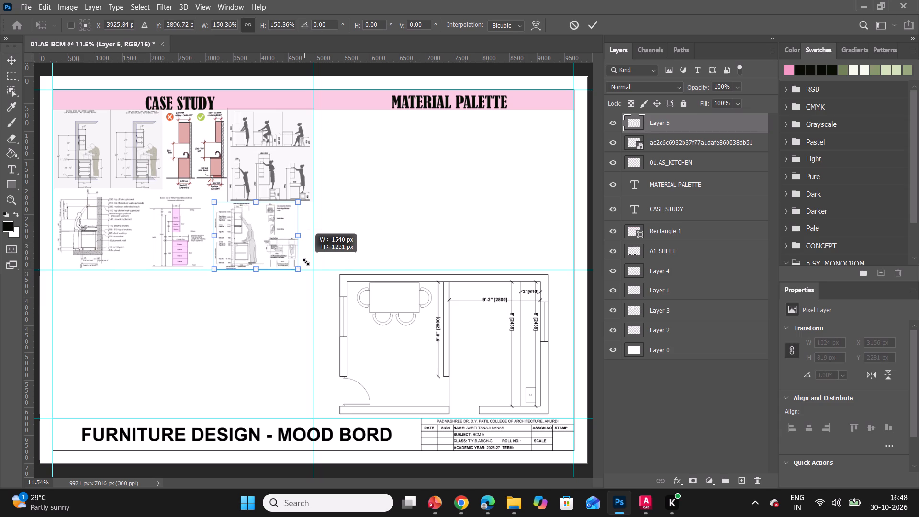
{"action": "left_click_drag", "start_coordinate": [306, 262], "coordinate": [306, 262]}
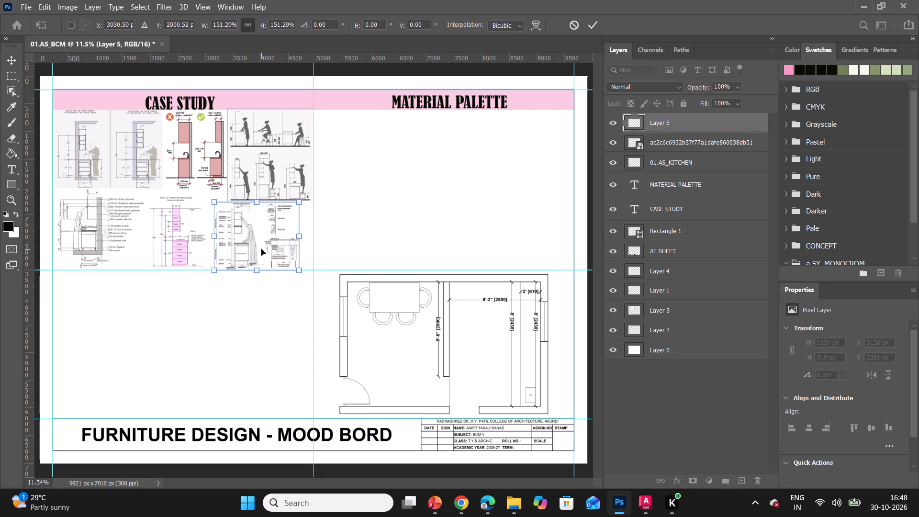
{"action": "left_click_drag", "start_coordinate": [261, 249], "coordinate": [267, 248]}
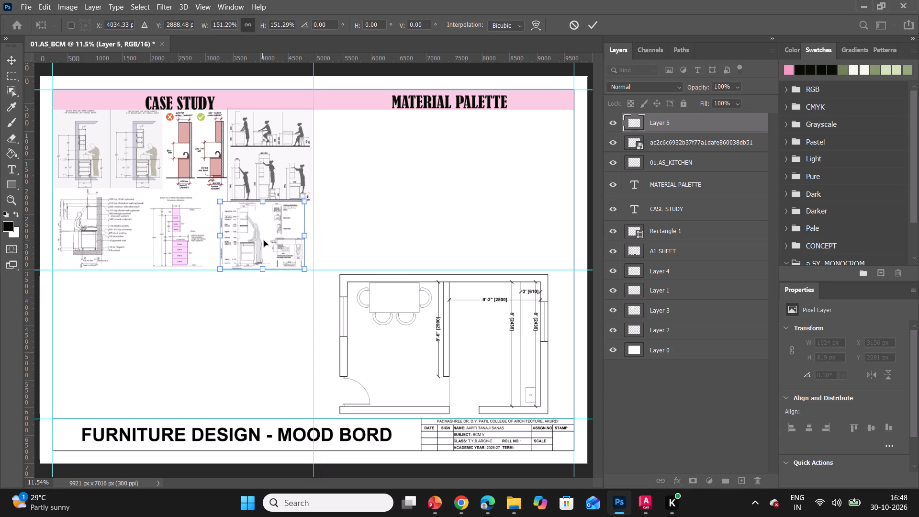
{"action": "left_click_drag", "start_coordinate": [274, 240], "coordinate": [263, 238]}
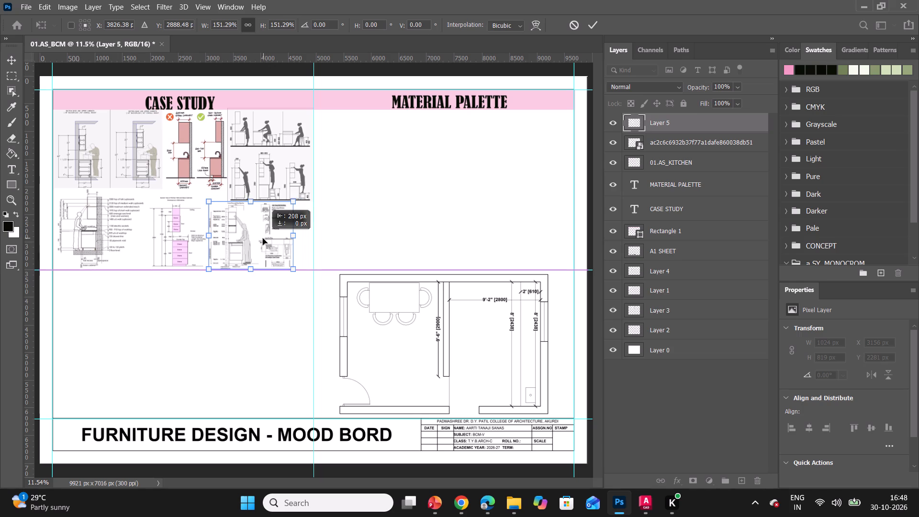
{"action": "left_click_drag", "start_coordinate": [263, 238], "coordinate": [270, 239]}
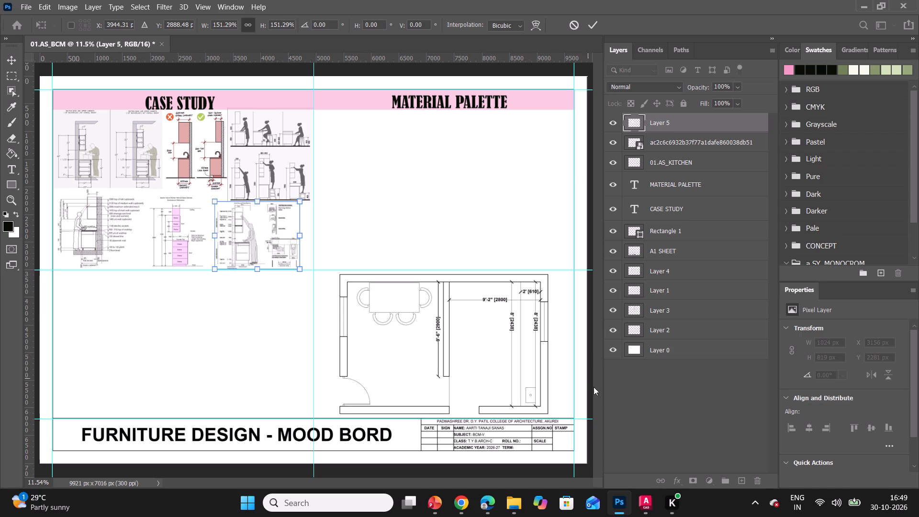
{"action": "left_click", "coordinate": [626, 397]}
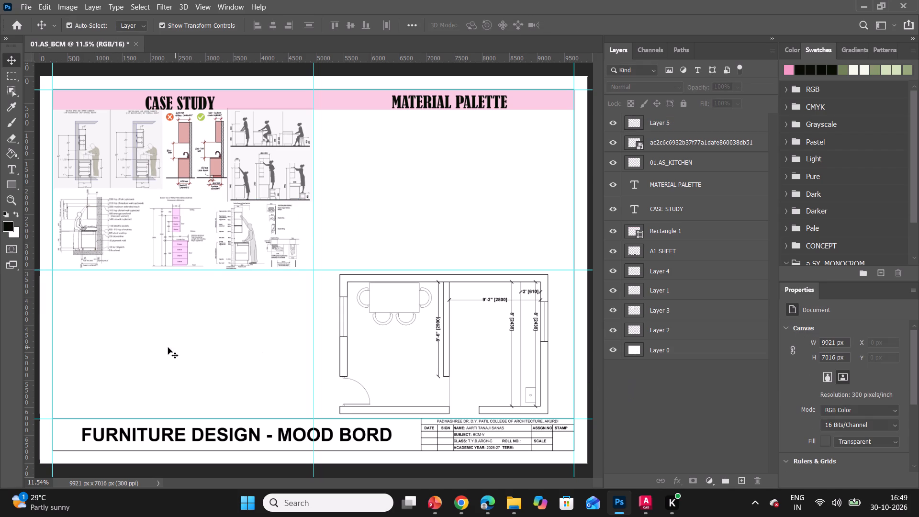
Clear all guides from the sheet.
{"action": "left_click", "coordinate": [211, 6]}
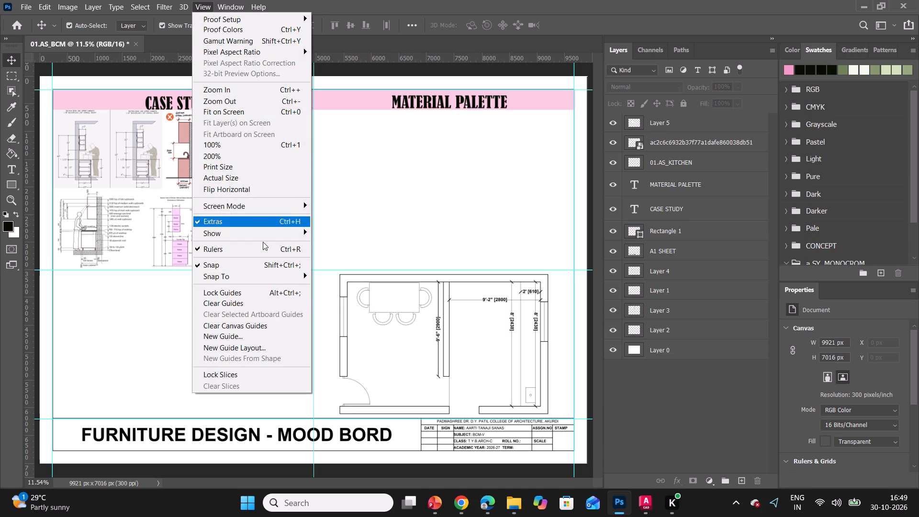
{"action": "left_click", "coordinate": [258, 302]}
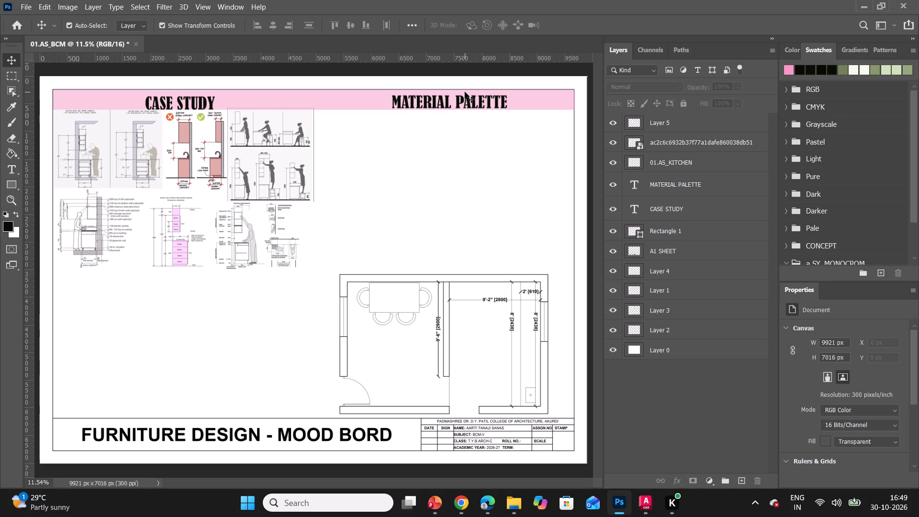
Rasterize the smart object layer holding the kitchen section image, ac2c6c6932b37f77a1dafe860038db51, and leave no layer selected.
{"action": "right_click", "coordinate": [648, 140]}
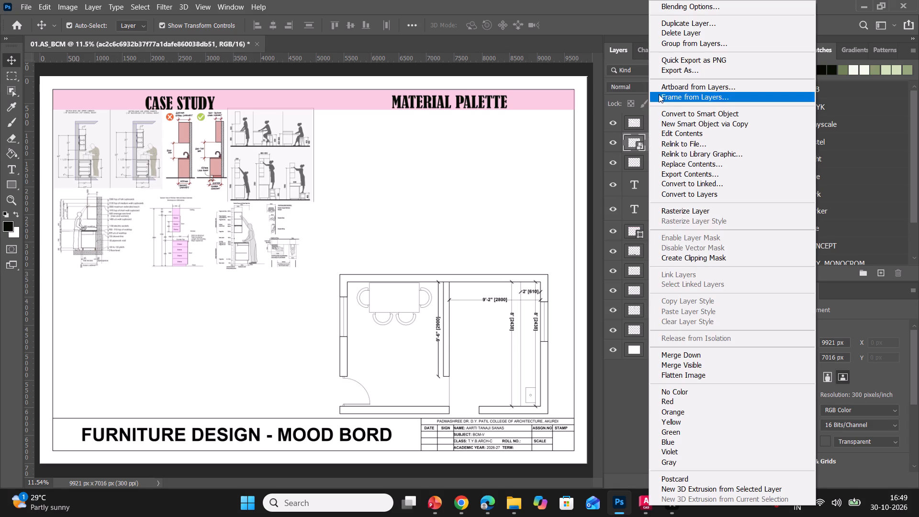
{"action": "left_click", "coordinate": [710, 208]}
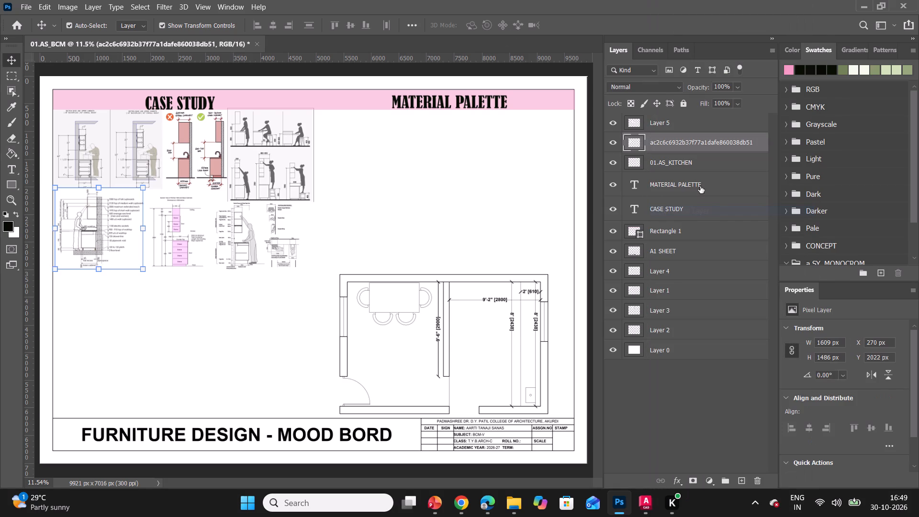
{"action": "left_click", "coordinate": [694, 442]}
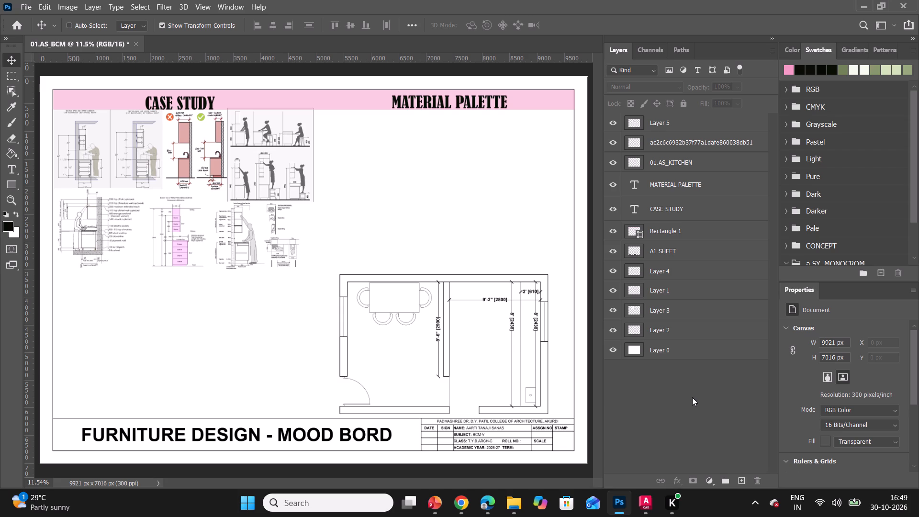
Save the mood board on the computer as a Photoshop file.
{"action": "key", "text": "ctrl+s"}
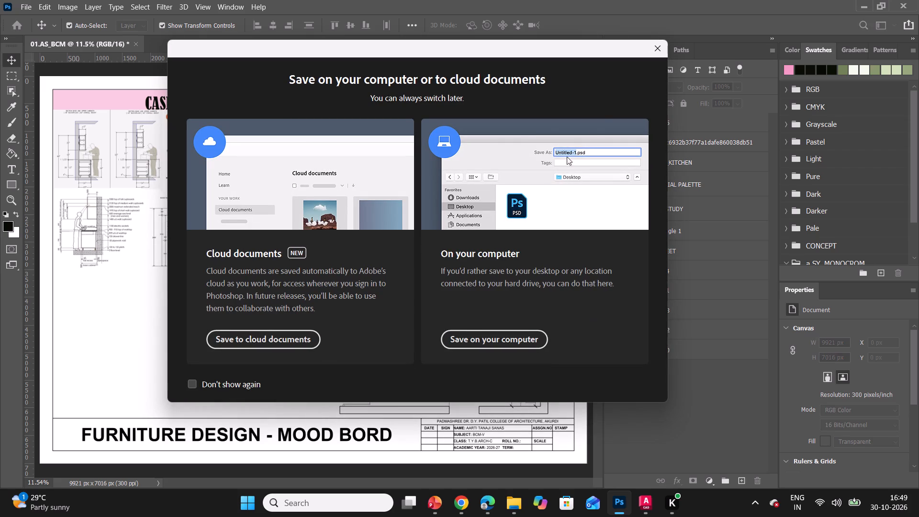
{"action": "left_click", "coordinate": [650, 50]}
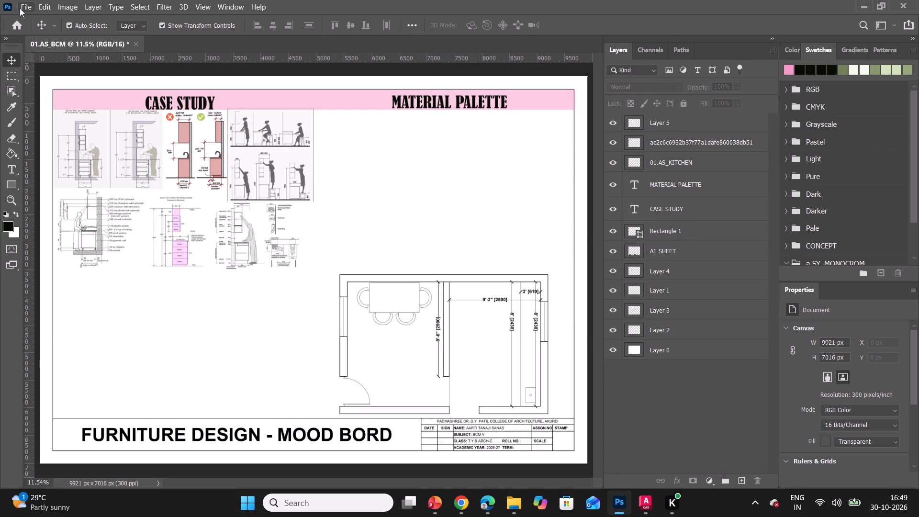
{"action": "left_click", "coordinate": [20, 7]}
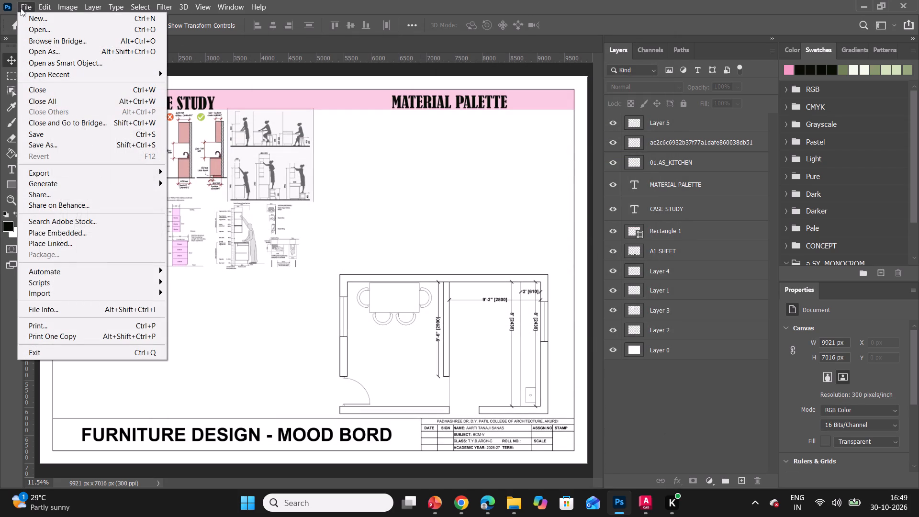
{"action": "left_click", "coordinate": [64, 134]}
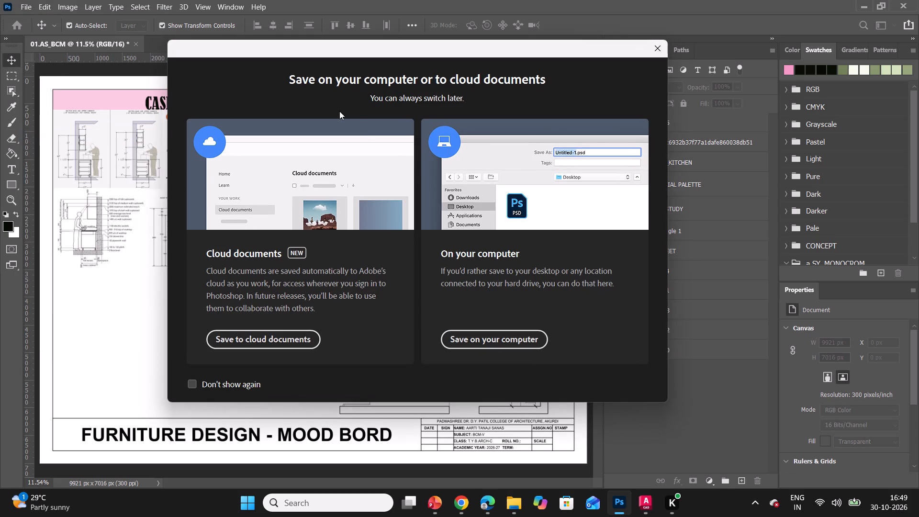
{"action": "left_click", "coordinate": [472, 342]}
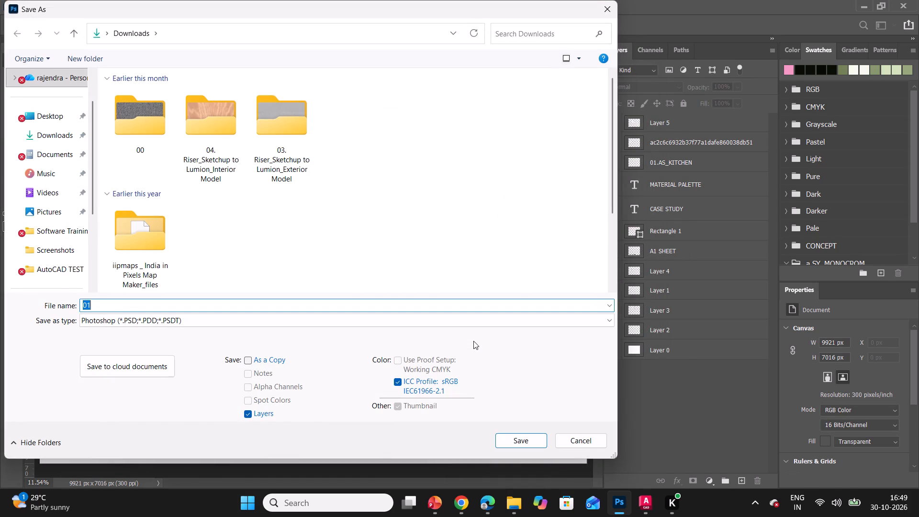